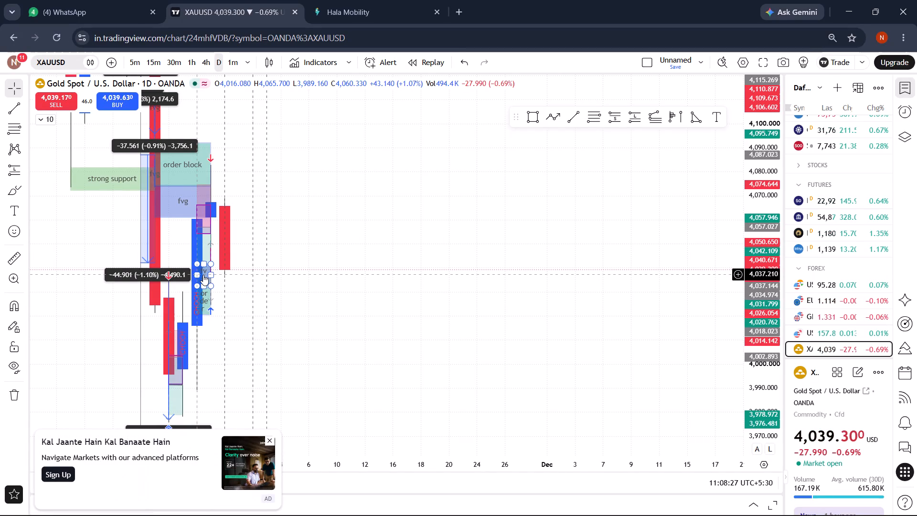
# Widen the small fvg box beside the latest daily candles so its far edge reaches the newest candle.
pyautogui.click(203, 275)
pyautogui.moveTo(212, 273); pyautogui.dragTo(219, 273)
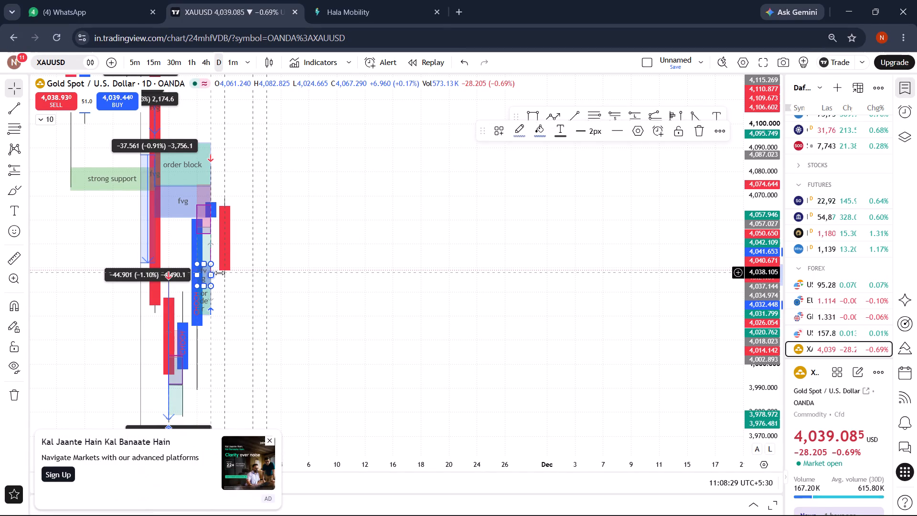
pyautogui.moveTo(219, 273); pyautogui.dragTo(227, 272)
pyautogui.click(251, 272)
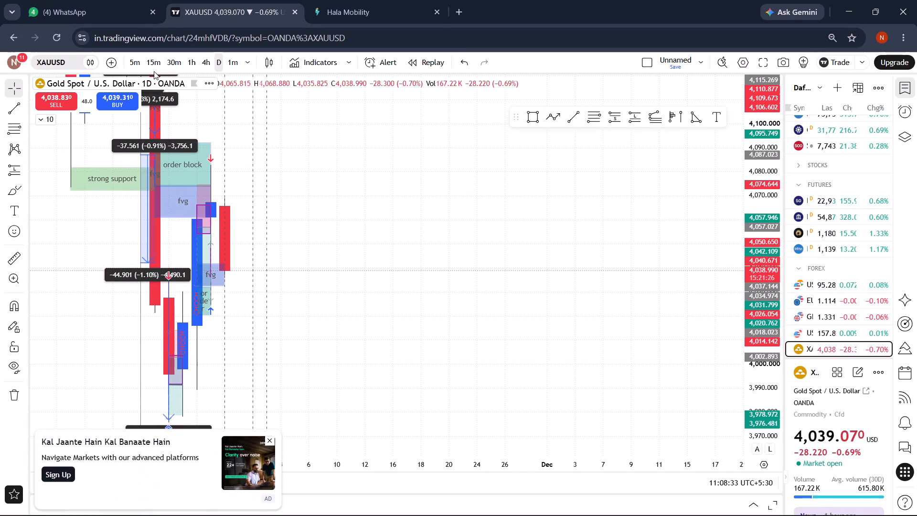
# Switch the XAUUSD chart to the 30-minute timeframe at the latest candles of 29 October.
pyautogui.click(163, 53)
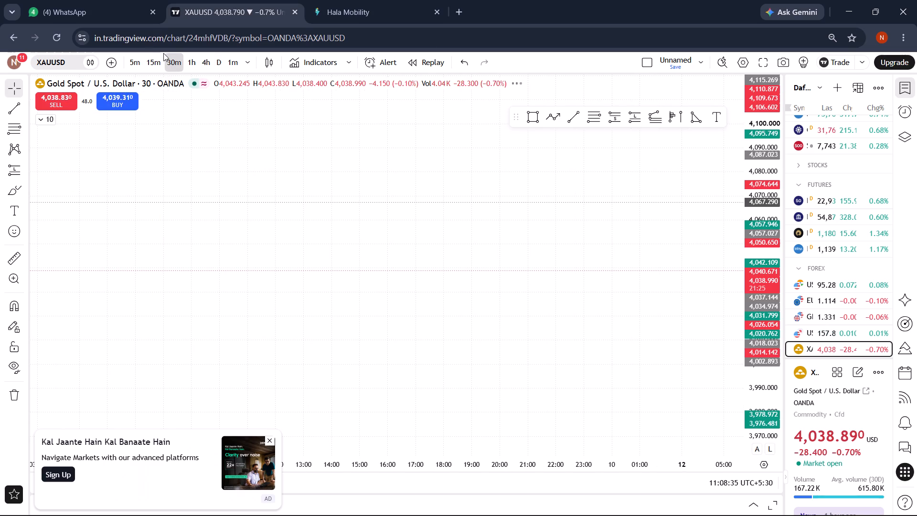
pyautogui.moveTo(295, 213); pyautogui.dragTo(464, 200)
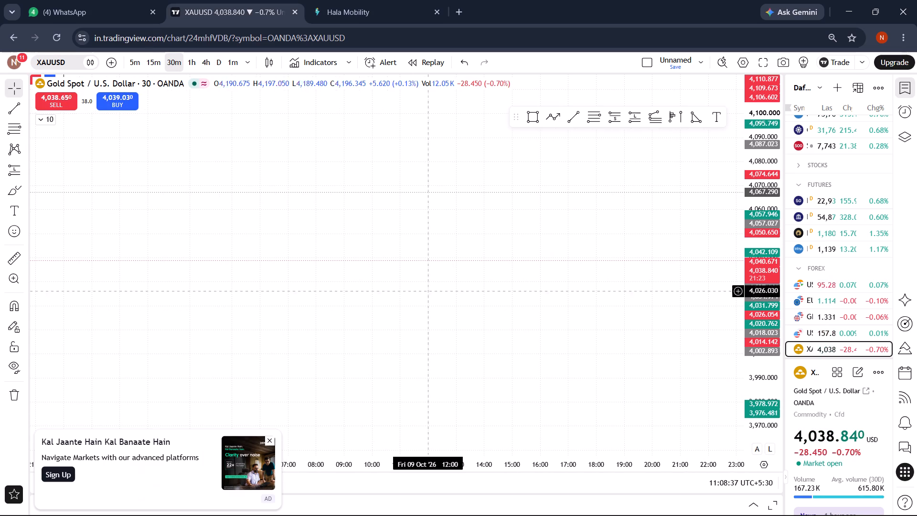
pyautogui.click(432, 431)
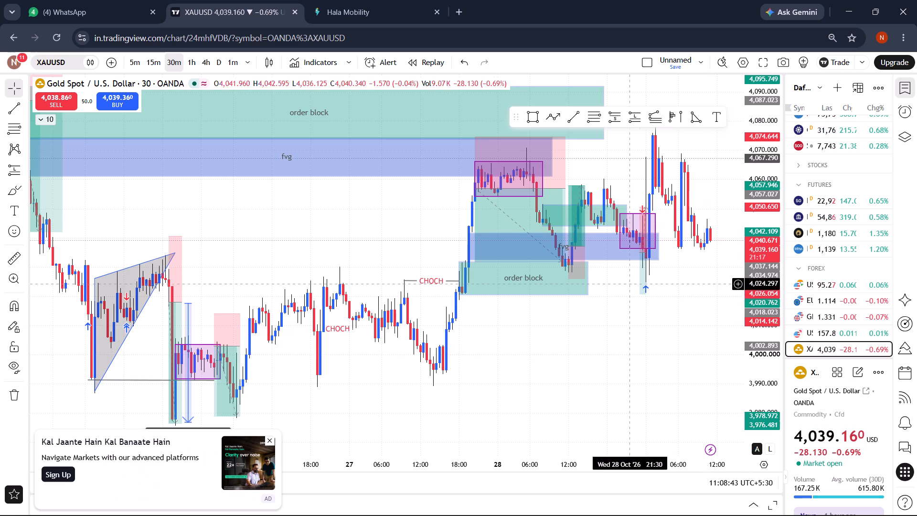
pyautogui.click(757, 454)
pyautogui.click(637, 393)
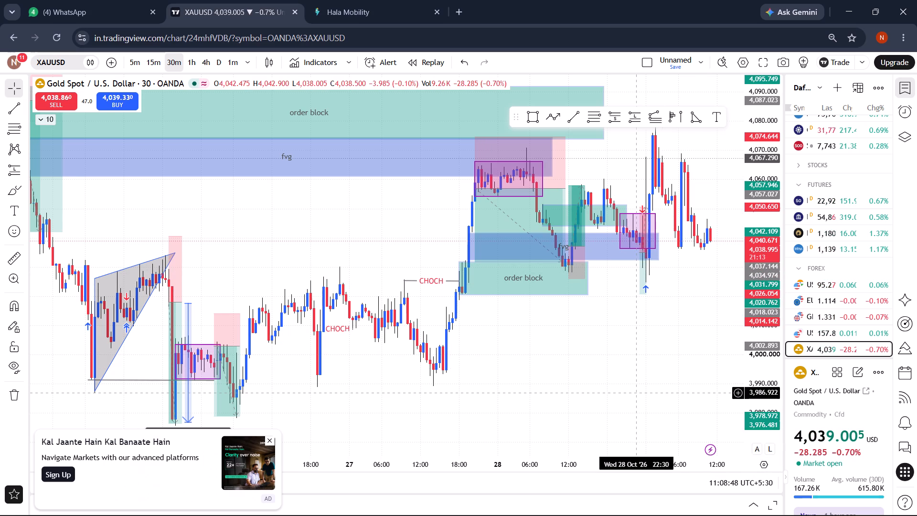
pyautogui.click(649, 322)
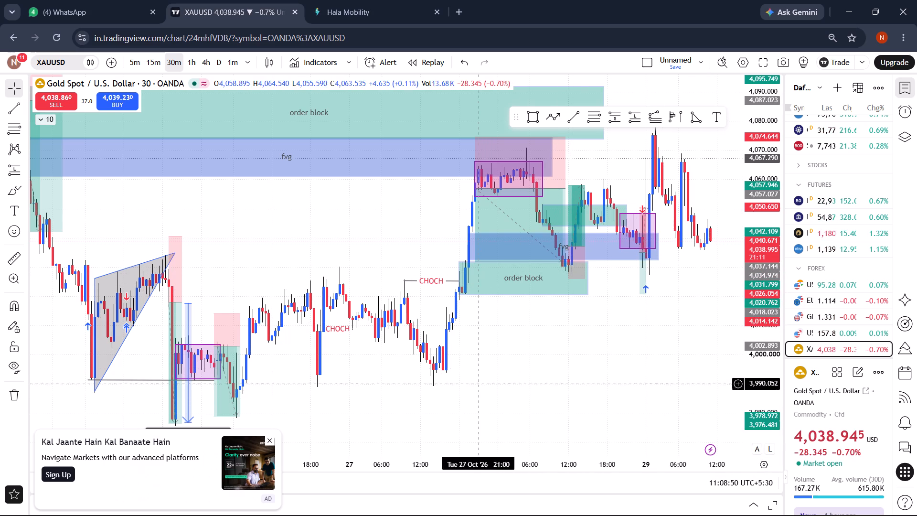
pyautogui.moveTo(641, 317); pyautogui.dragTo(510, 415)
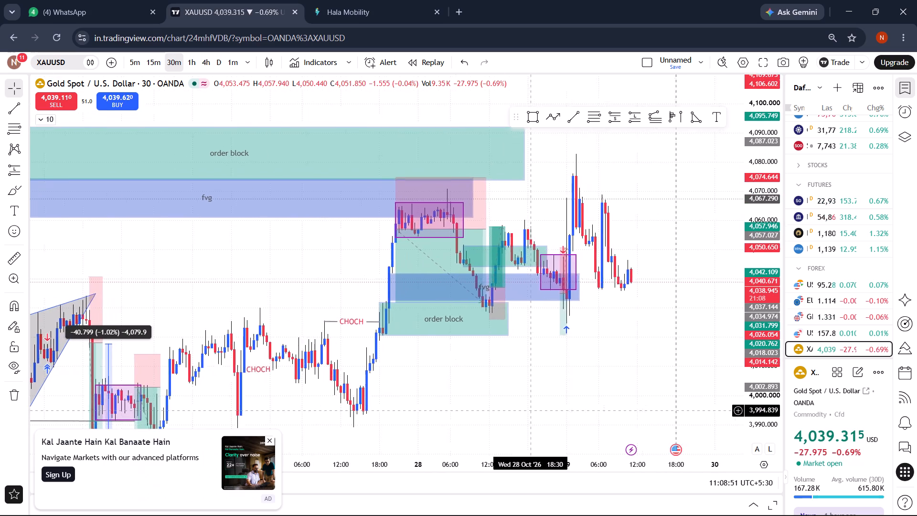
pyautogui.moveTo(510, 415); pyautogui.dragTo(455, 408)
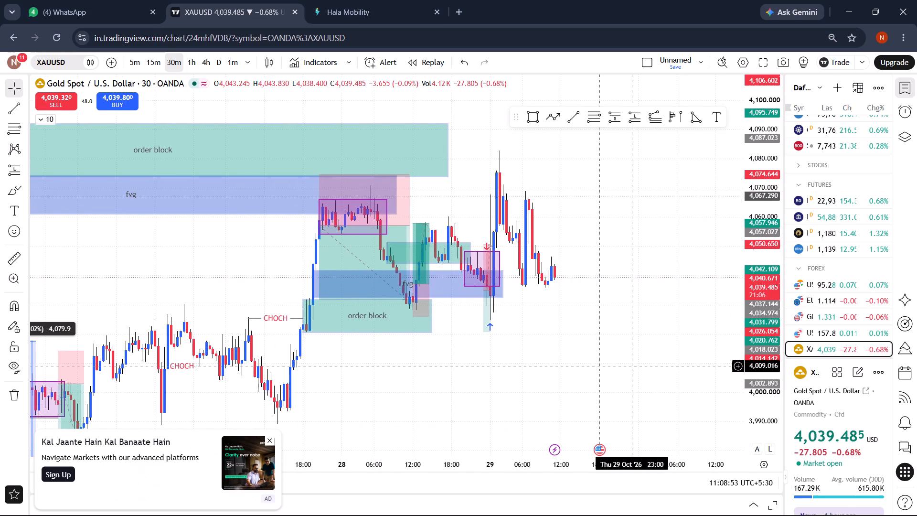
pyautogui.rightClick(589, 359)
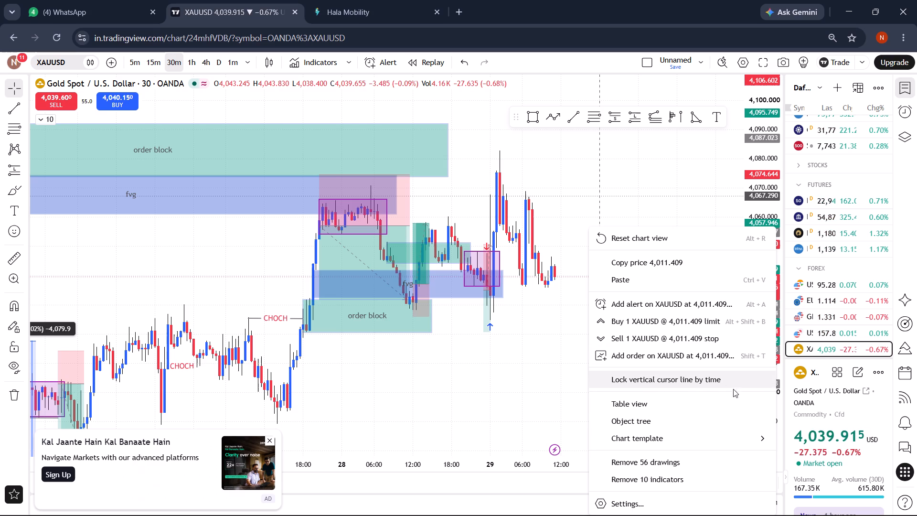
pyautogui.click(546, 398)
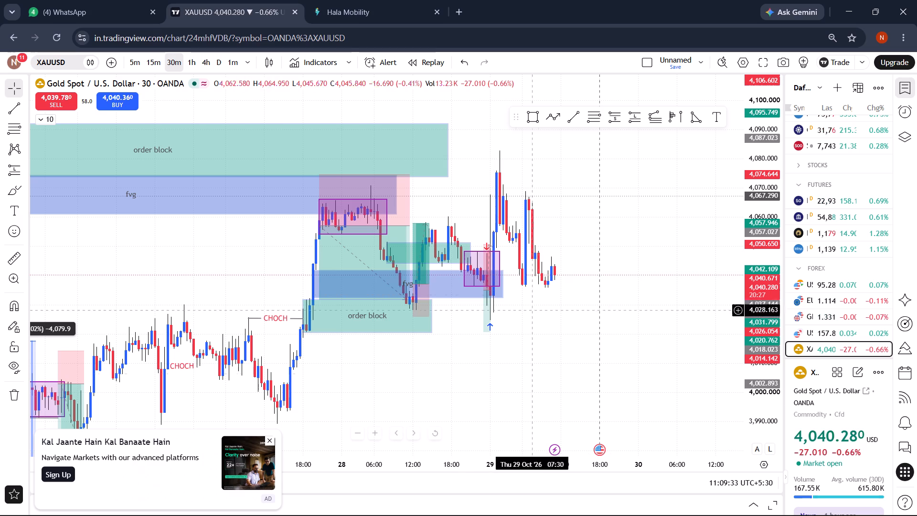
# Draw a near-horizontal trendline from the 29 October 01:30 high at about 4,082 to about 19:30 the same day.
pyautogui.click(579, 111)
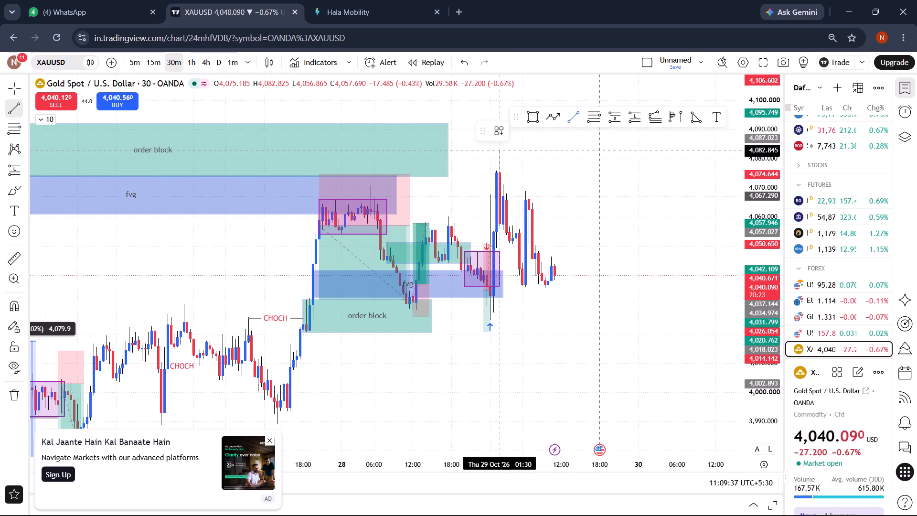
pyautogui.moveTo(500, 151); pyautogui.dragTo(580, 143)
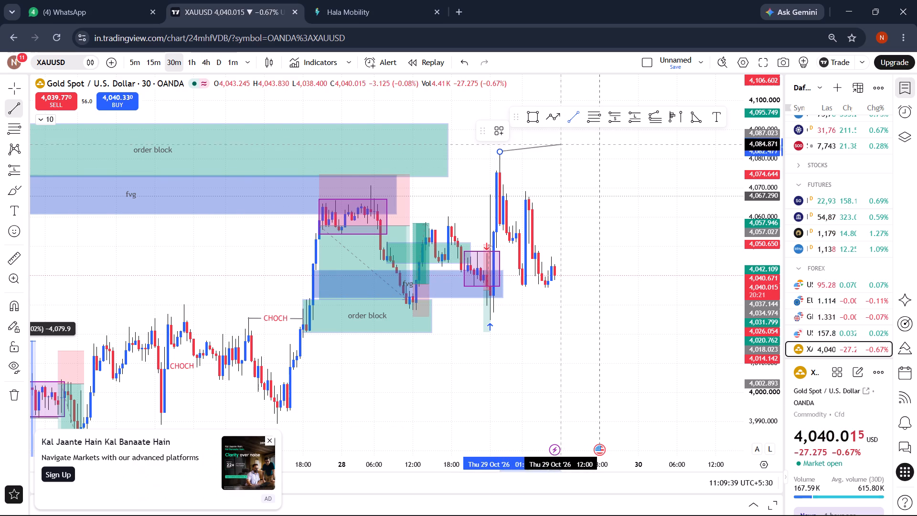
pyautogui.moveTo(580, 143); pyautogui.dragTo(608, 152)
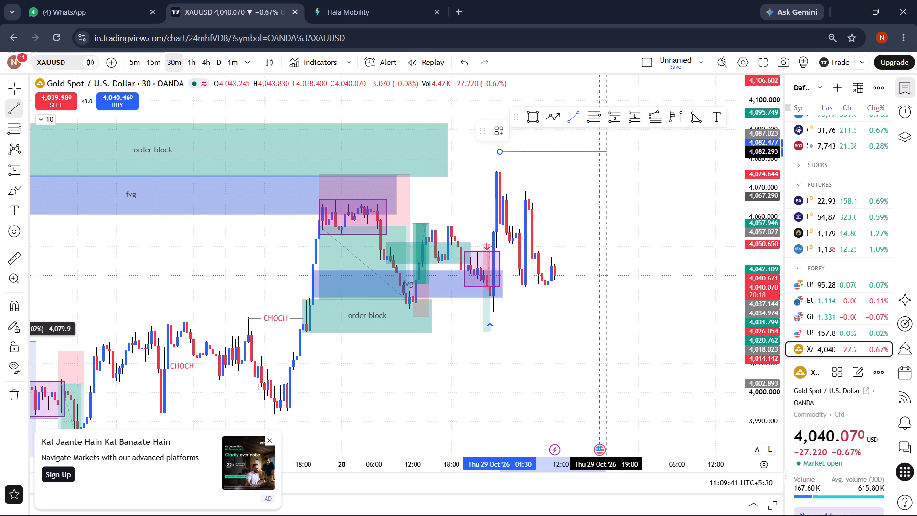
pyautogui.moveTo(608, 152); pyautogui.dragTo(610, 152)
pyautogui.click(610, 152)
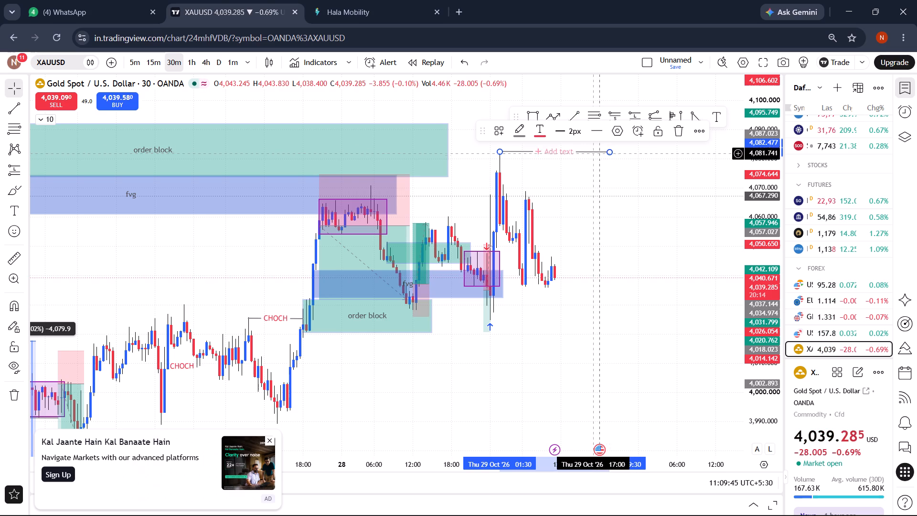
# Label the new trendline at the 29 October high "day high".
pyautogui.click(564, 151)
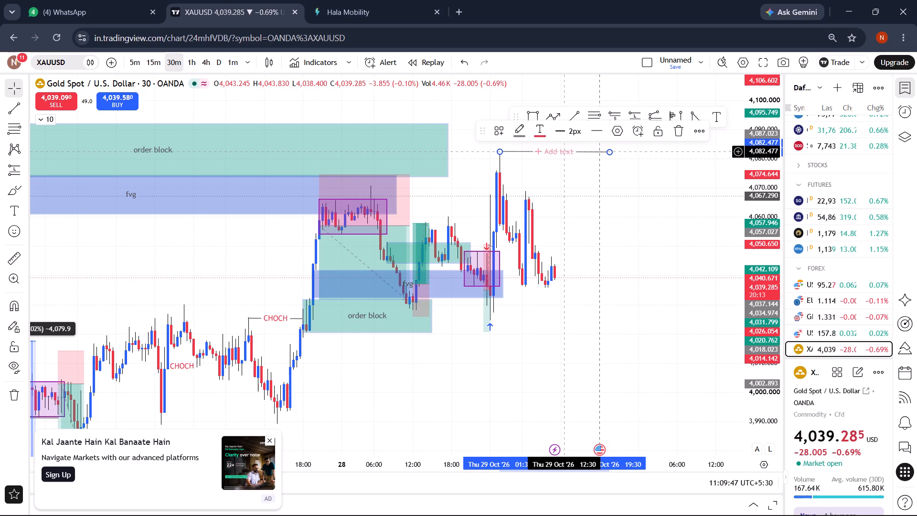
pyautogui.click(564, 151)
pyautogui.write('day hign')
pyautogui.press('BackSpace')
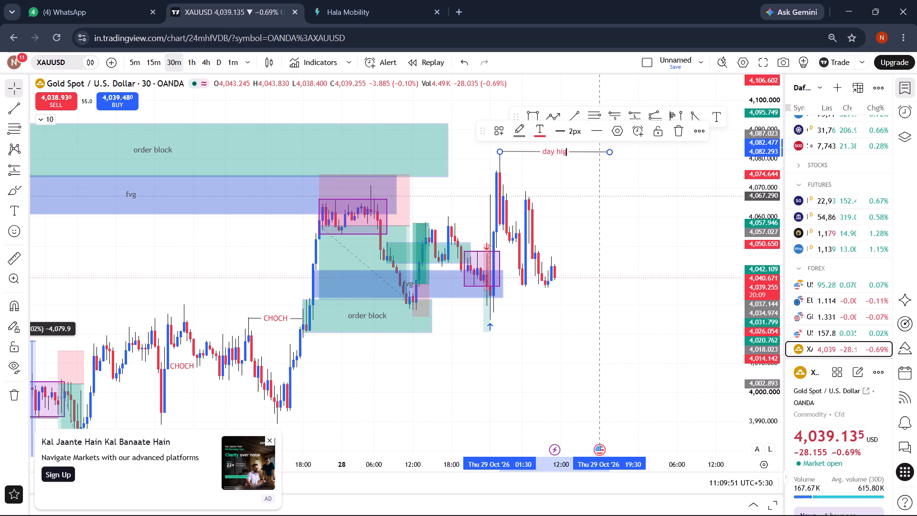
pyautogui.press('h')
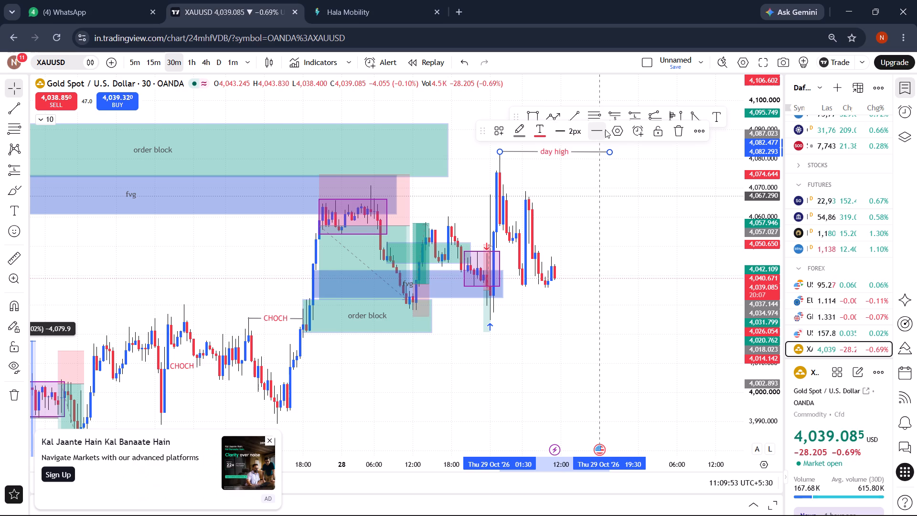
pyautogui.click(608, 129)
pyautogui.click(608, 129)
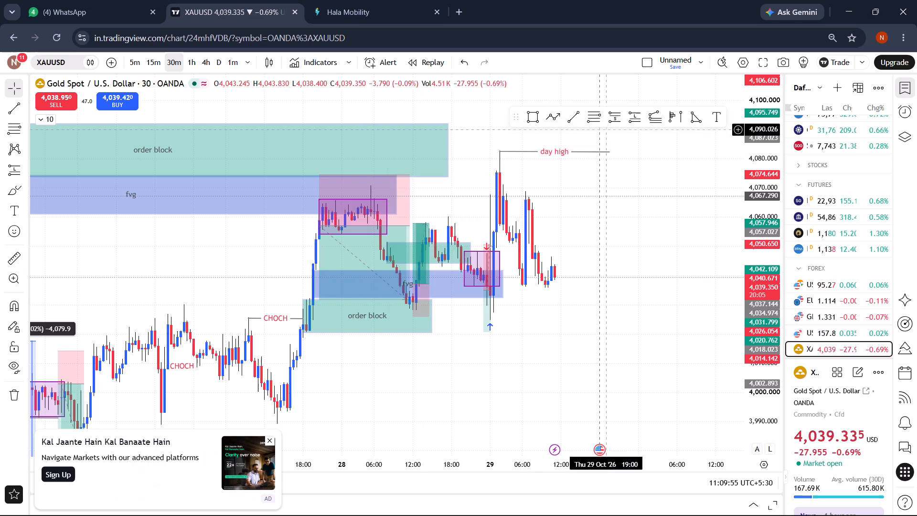
# Save the "day high" trendline's settings as a drawing template named "day high".
pyautogui.click(557, 153)
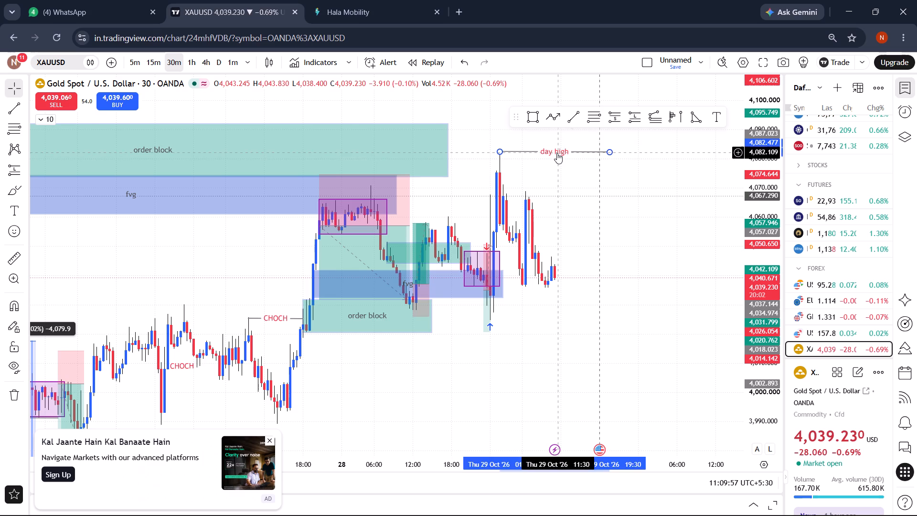
pyautogui.click(618, 135)
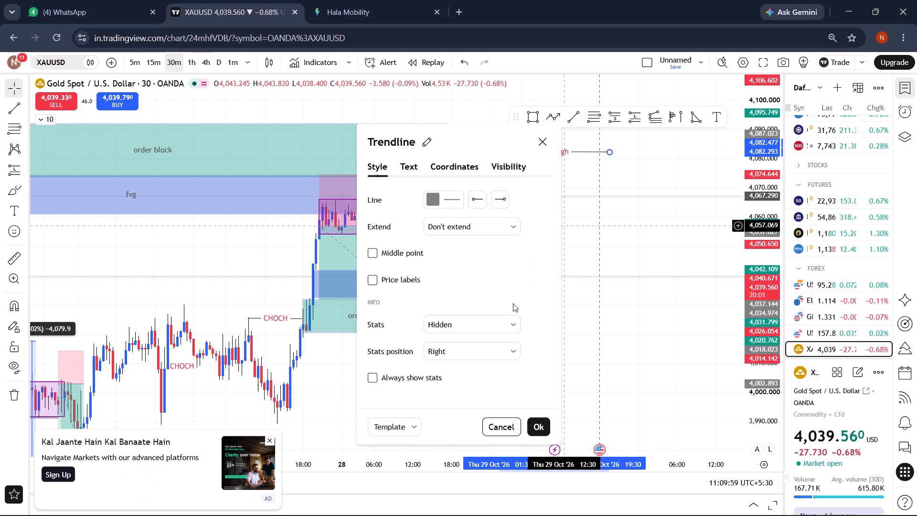
pyautogui.click(399, 420)
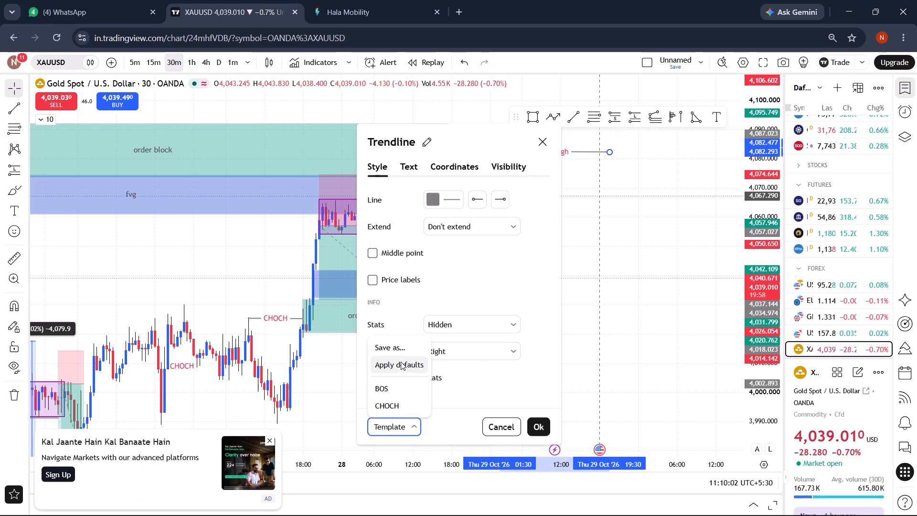
pyautogui.click(404, 355)
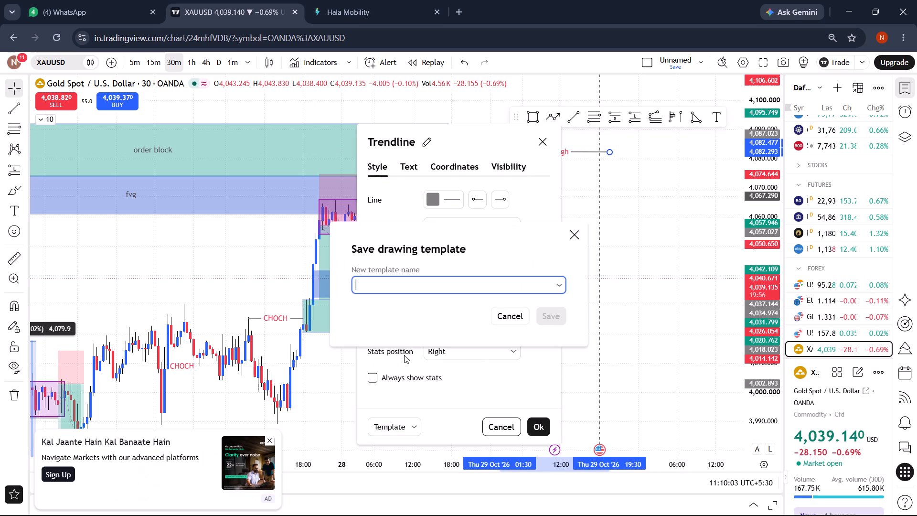
pyautogui.write('day h')
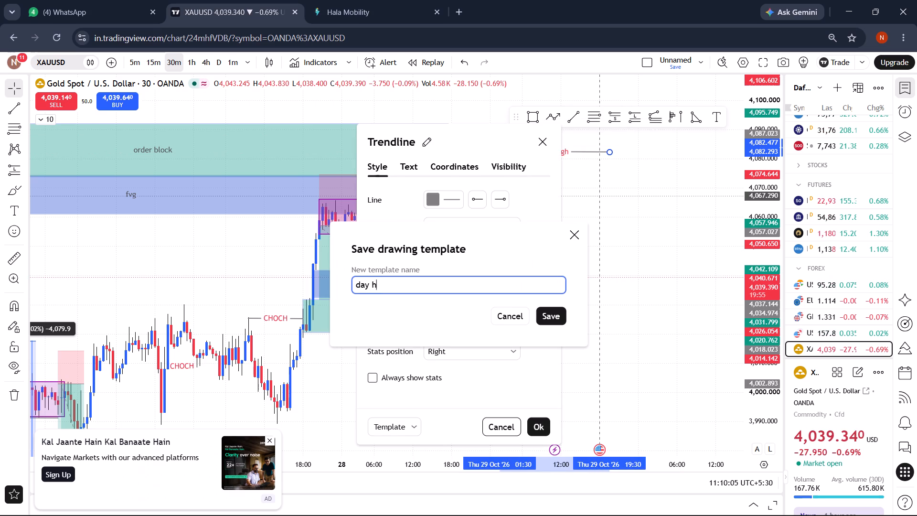
pyautogui.press('u')
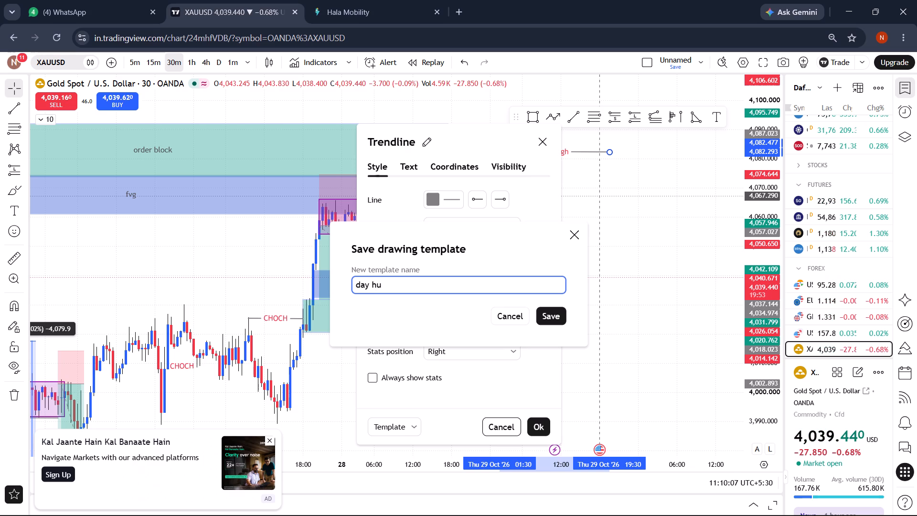
pyautogui.press('BackSpace')
pyautogui.write('igh')
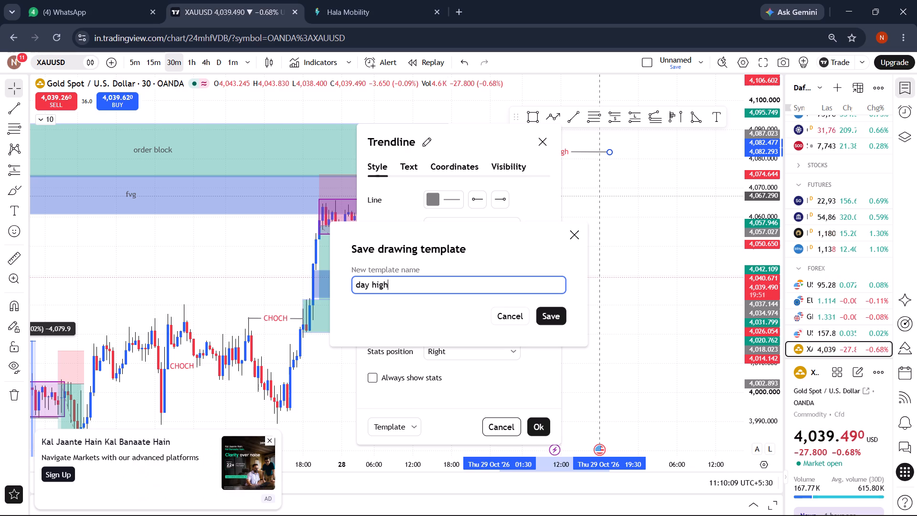
pyautogui.click(554, 317)
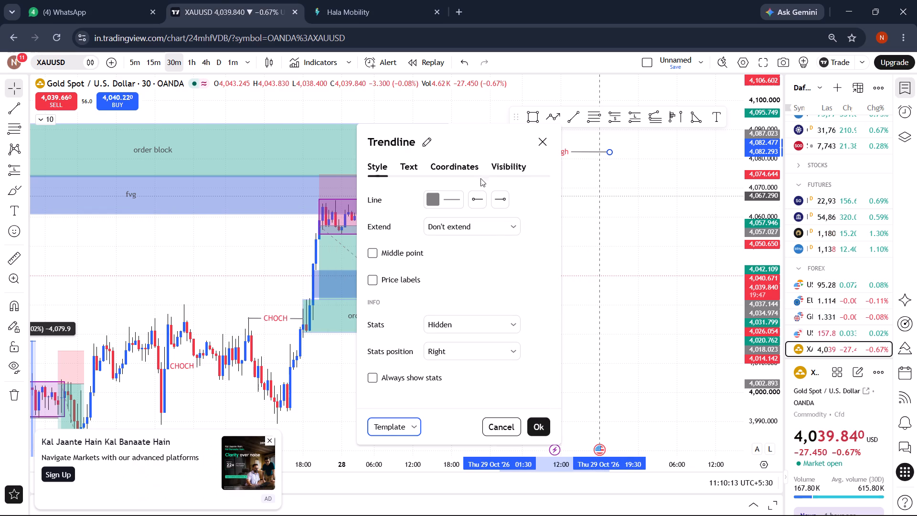
pyautogui.click(531, 425)
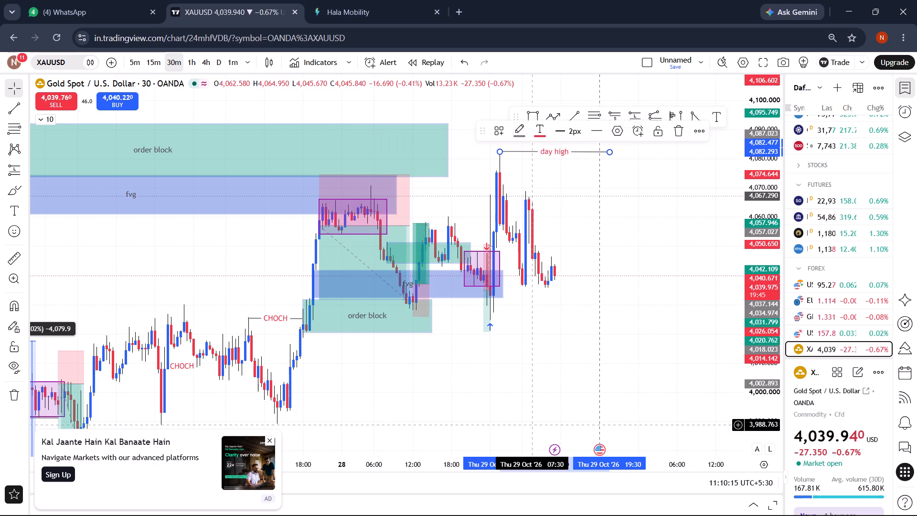
# Clone the "day high" trendline and place the copy at the 29 October low, at about 4,024, starting at 00:00.
pyautogui.rightClick(576, 151)
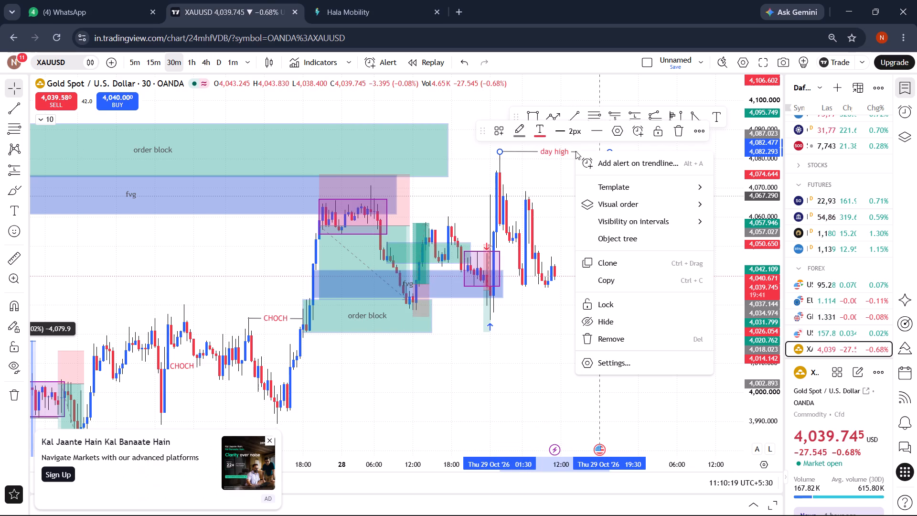
pyautogui.click(628, 268)
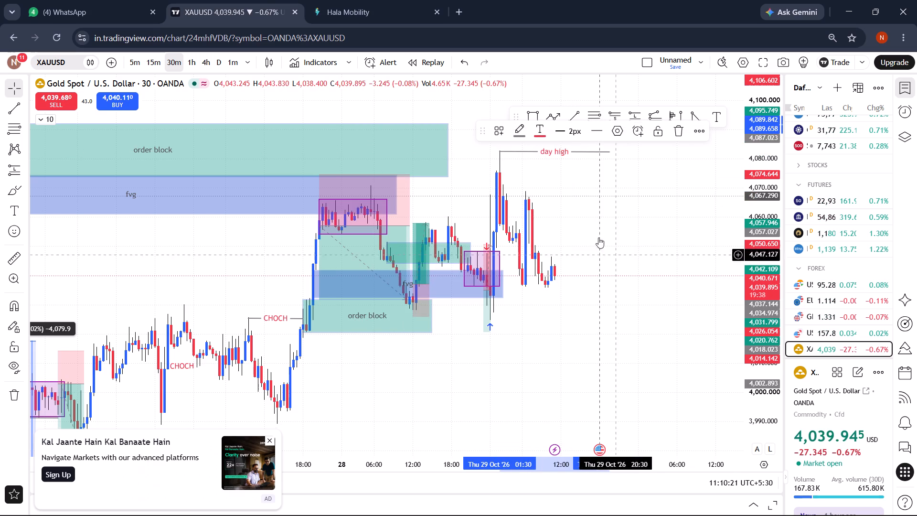
pyautogui.moveTo(583, 183); pyautogui.dragTo(562, 271)
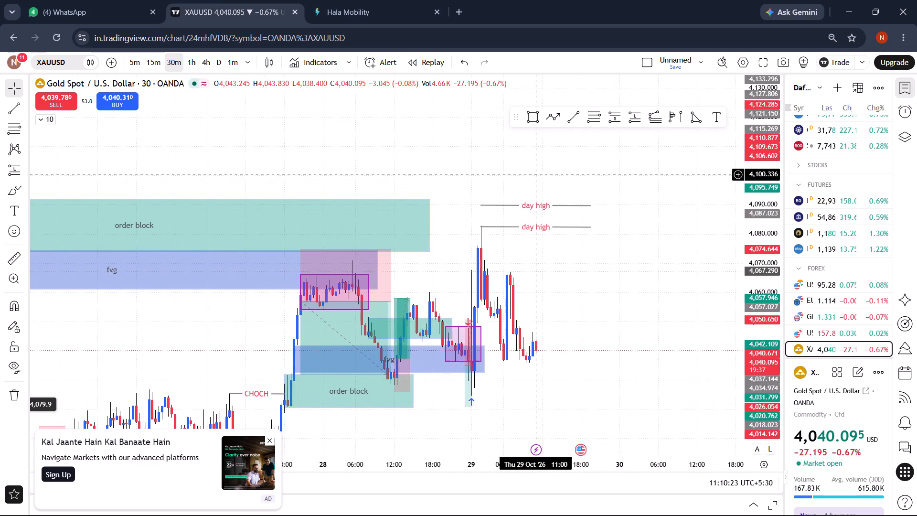
pyautogui.moveTo(540, 206); pyautogui.dragTo(529, 375)
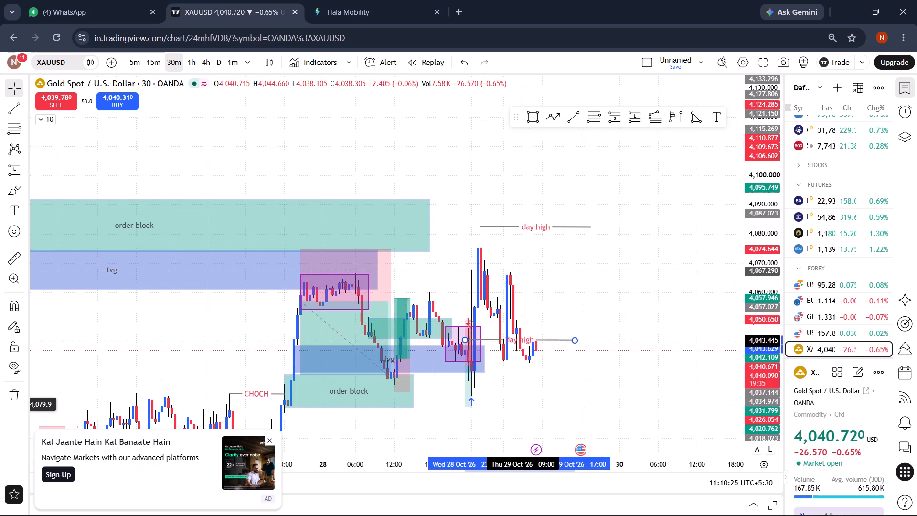
pyautogui.moveTo(529, 375); pyautogui.dragTo(522, 391)
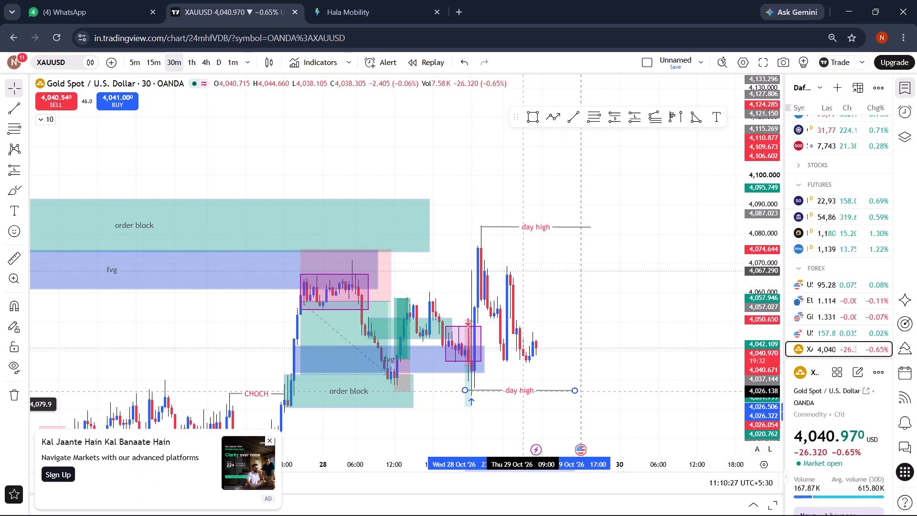
pyautogui.moveTo(522, 391); pyautogui.dragTo(531, 397)
# Change the label of the cloned trendline at the 29 October low to "day low".
pyautogui.click(537, 396)
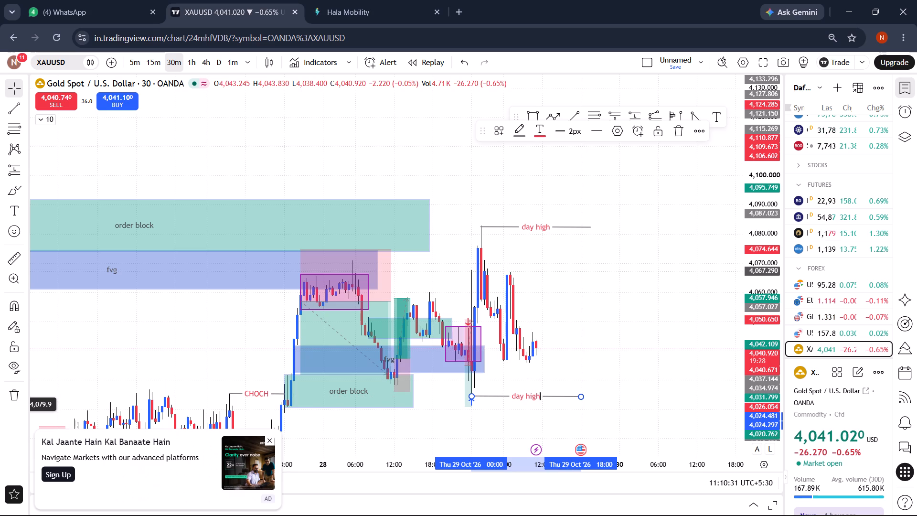
pyautogui.press('BackSpace')
pyautogui.press('BackSpace')
pyautogui.press('BackSpace')
pyautogui.press('BackSpace')
pyautogui.write('low')
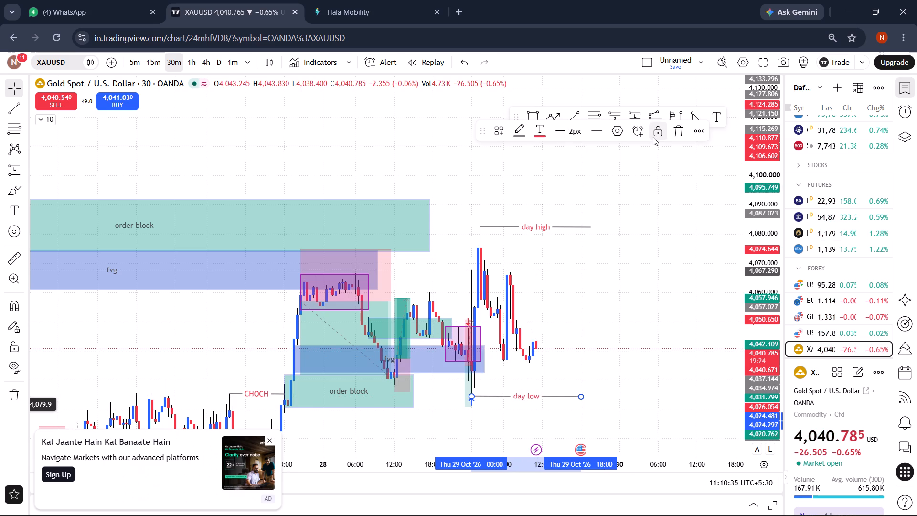
# Save the "day low" trendline's settings as a drawing template named "day low".
pyautogui.click(620, 135)
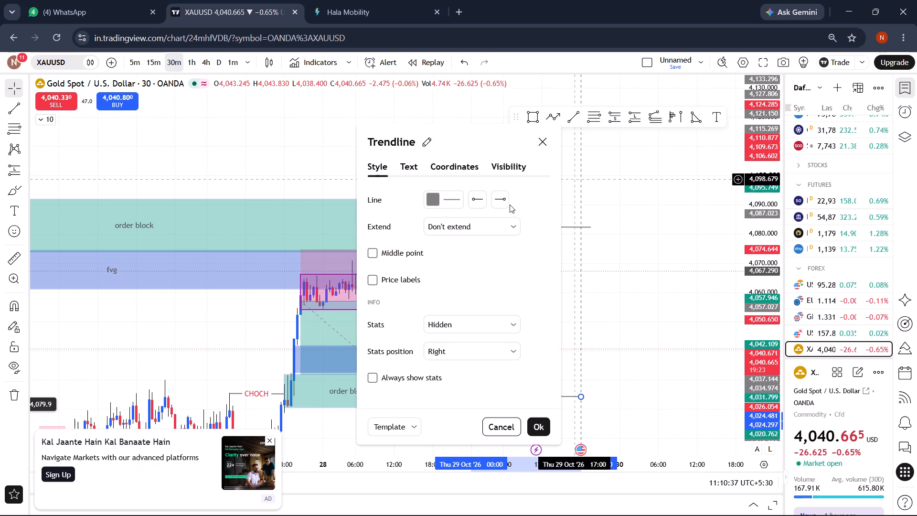
pyautogui.click(409, 421)
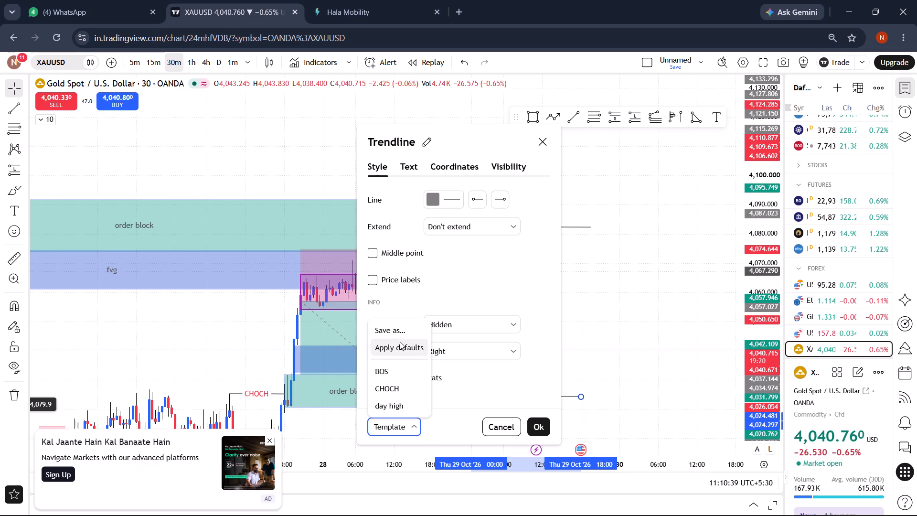
pyautogui.click(401, 334)
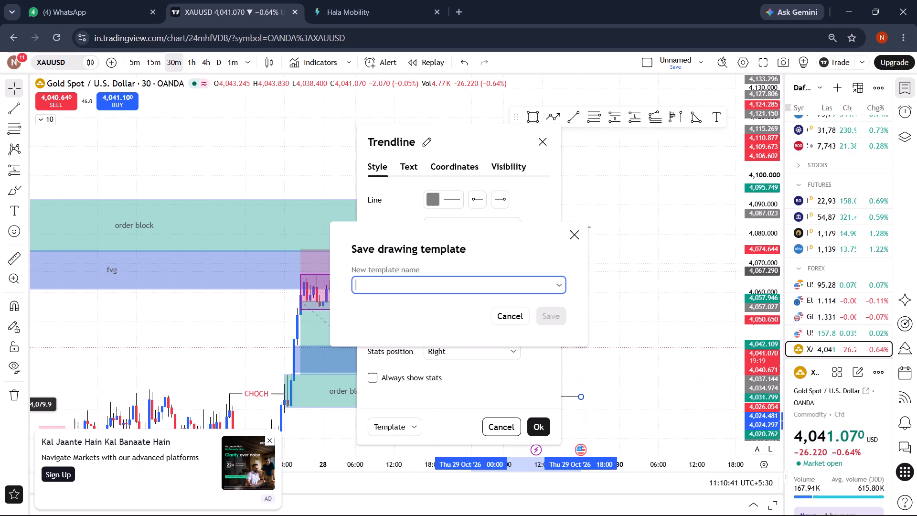
pyautogui.write('da')
pyautogui.write('y low')
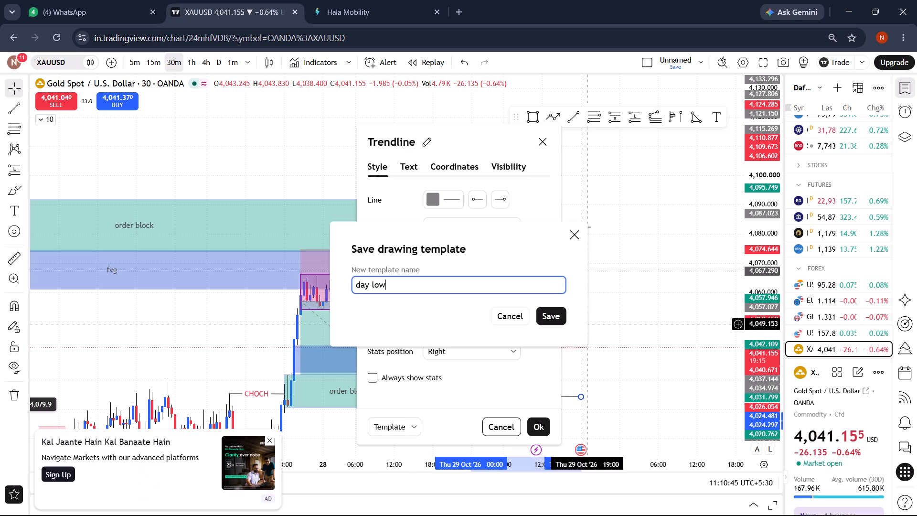
pyautogui.click(557, 312)
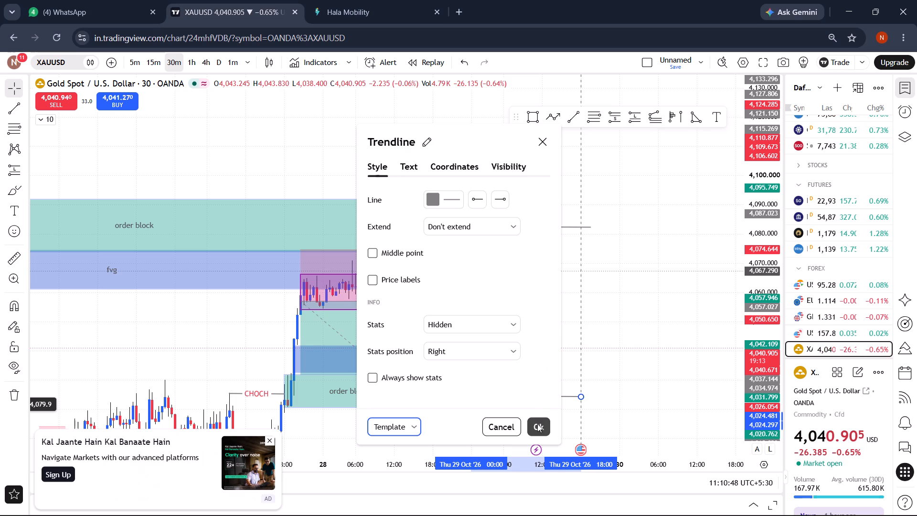
pyautogui.click(537, 424)
# Extend the "day low" trendline horizontally so that it ends at 30 October 00:00.
pyautogui.moveTo(569, 344); pyautogui.dragTo(504, 319)
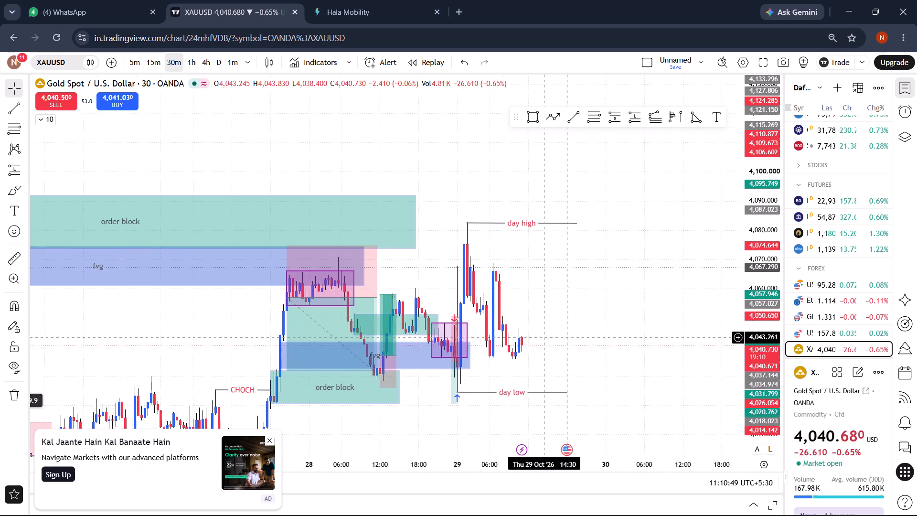
pyautogui.moveTo(504, 319); pyautogui.dragTo(505, 316)
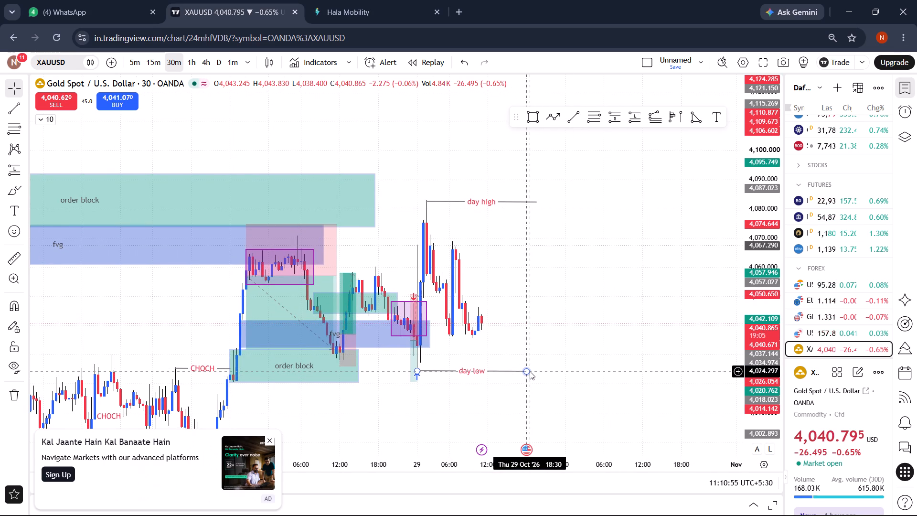
pyautogui.moveTo(524, 373); pyautogui.dragTo(525, 373)
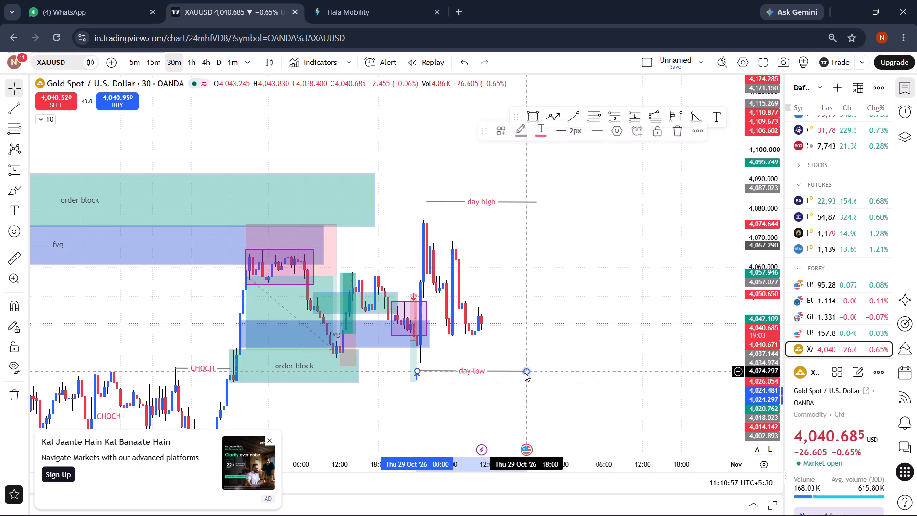
pyautogui.moveTo(525, 373); pyautogui.dragTo(577, 372)
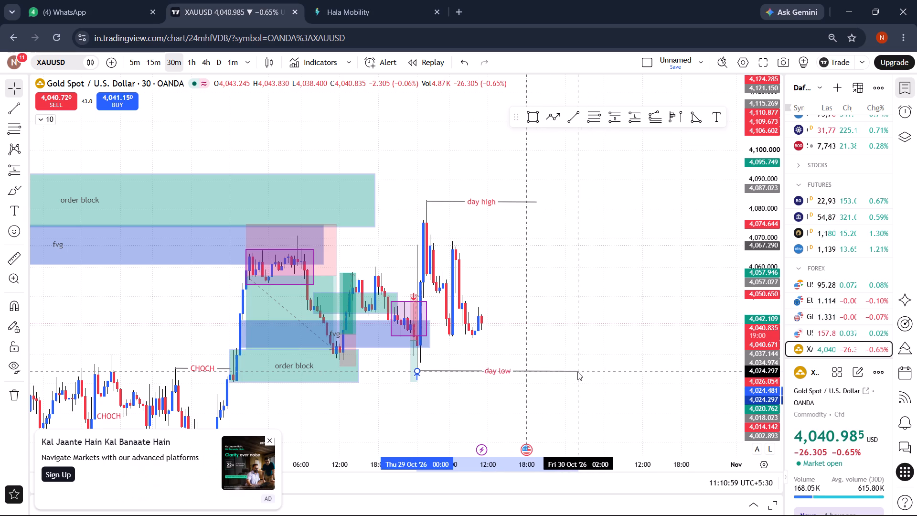
pyautogui.moveTo(577, 372); pyautogui.dragTo(566, 372)
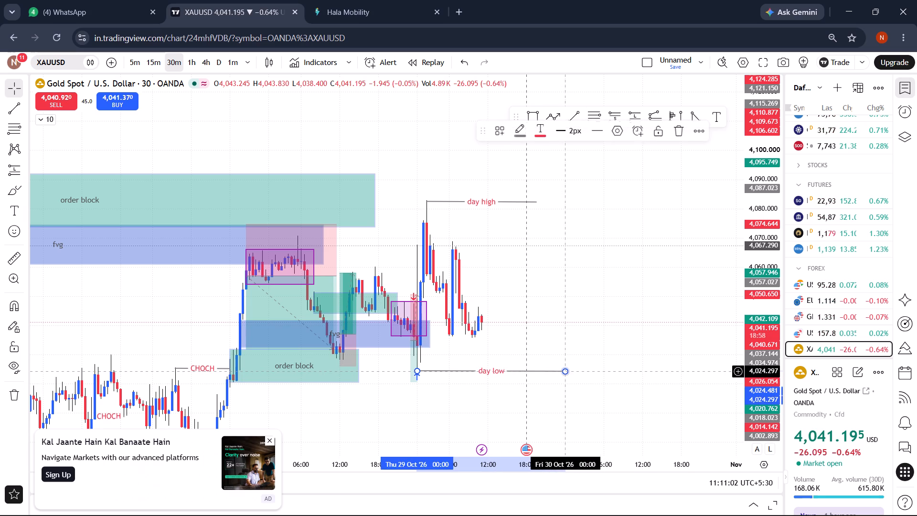
# Extend the "day high" trendline to end at 30 October 00:00, matching the end of the "day low" line.
pyautogui.moveTo(537, 202); pyautogui.dragTo(564, 201)
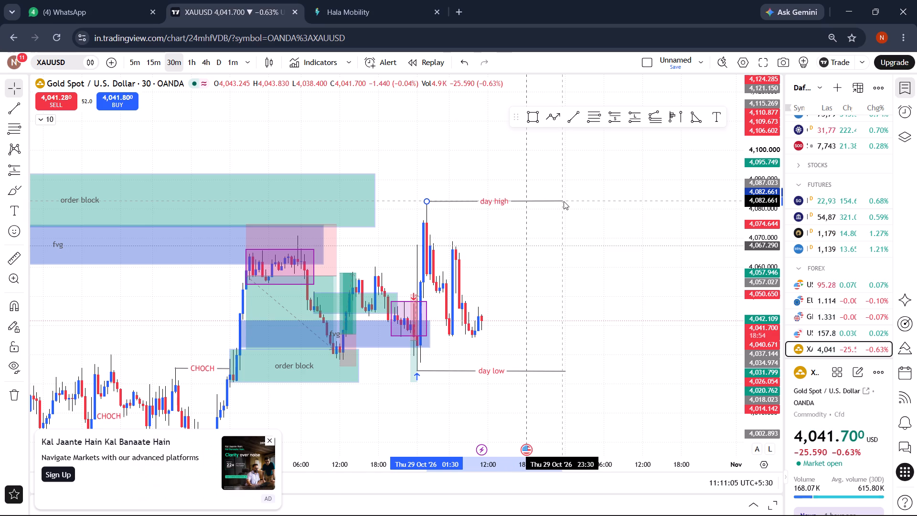
pyautogui.moveTo(564, 201); pyautogui.dragTo(565, 201)
pyautogui.doubleClick(565, 201)
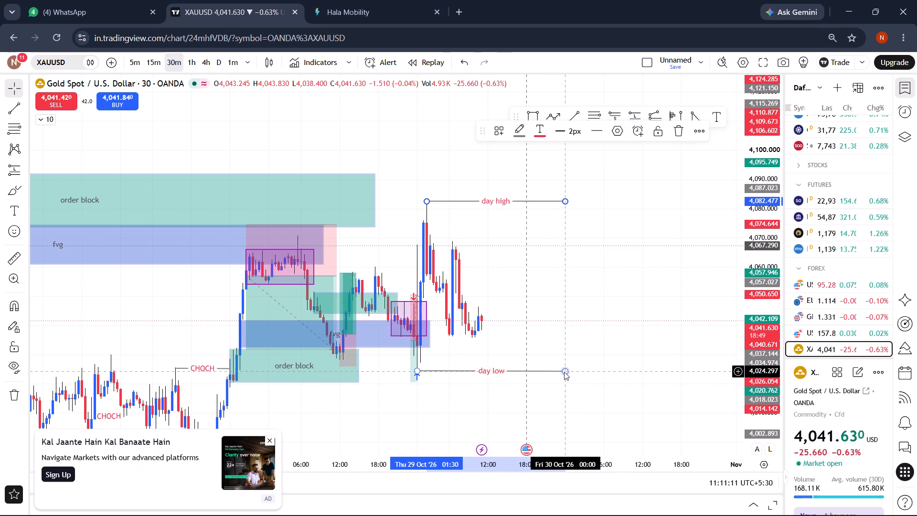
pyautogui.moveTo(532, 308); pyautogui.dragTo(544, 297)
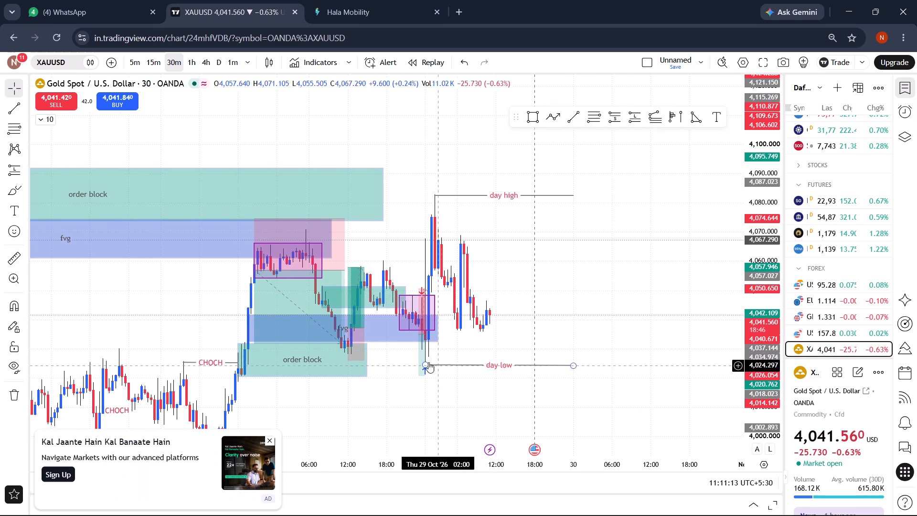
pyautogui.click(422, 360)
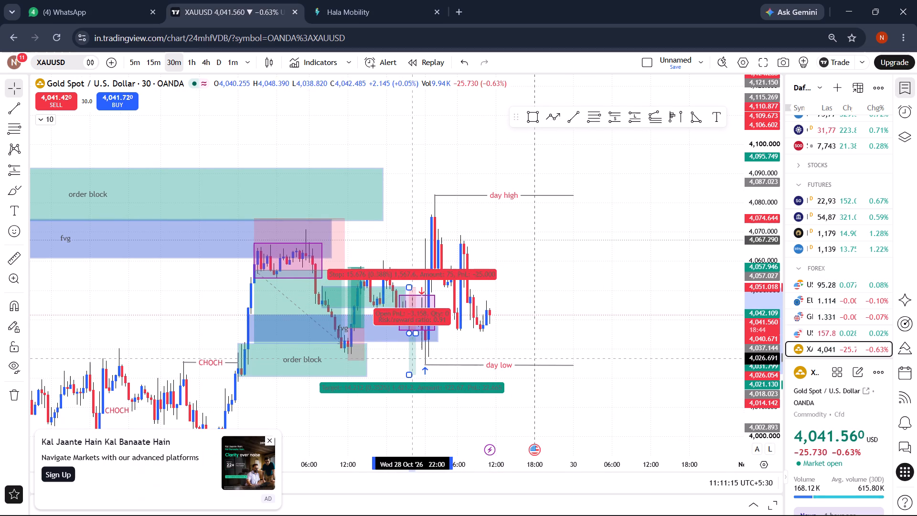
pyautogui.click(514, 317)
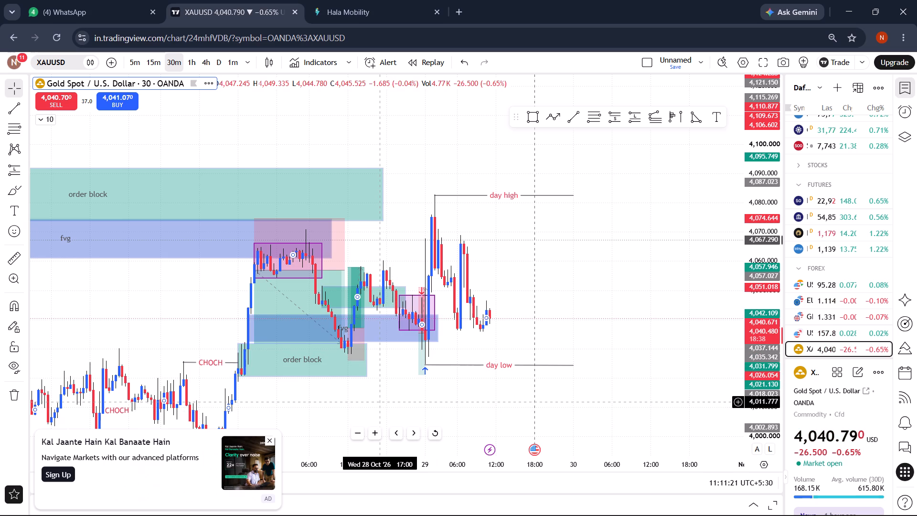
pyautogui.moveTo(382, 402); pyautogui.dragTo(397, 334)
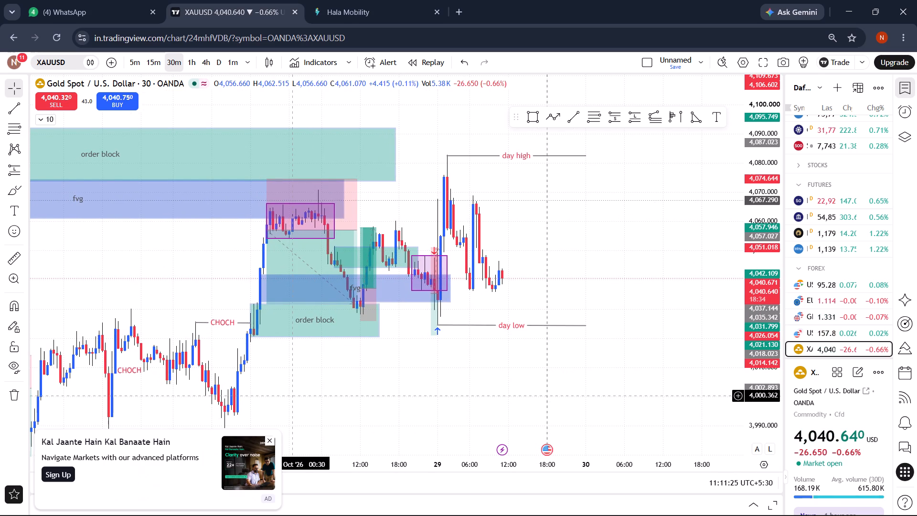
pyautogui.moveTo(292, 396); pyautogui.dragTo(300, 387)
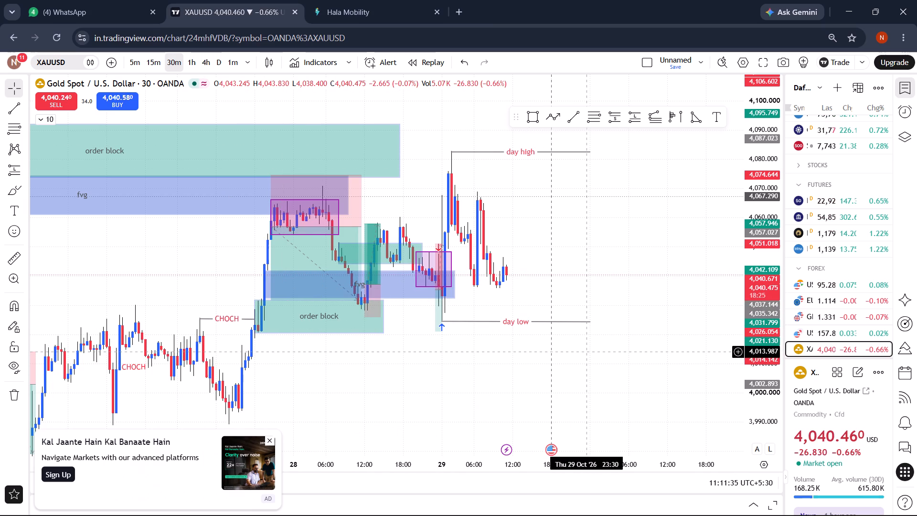
# Draw a rectangle with the "support" template from 29 October 00:00 to 30 October 00:30, between about 4,028 and 4,036.4.
pyautogui.click(565, 122)
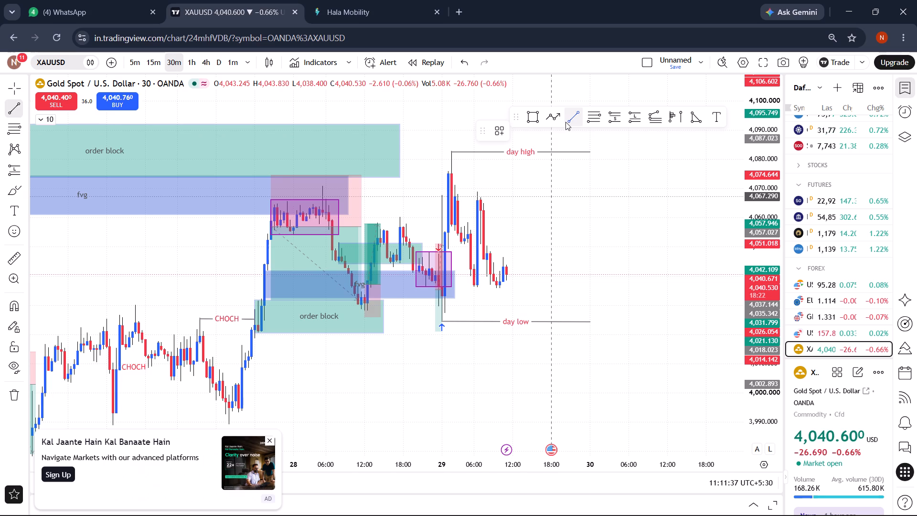
pyautogui.click(537, 120)
pyautogui.click(506, 128)
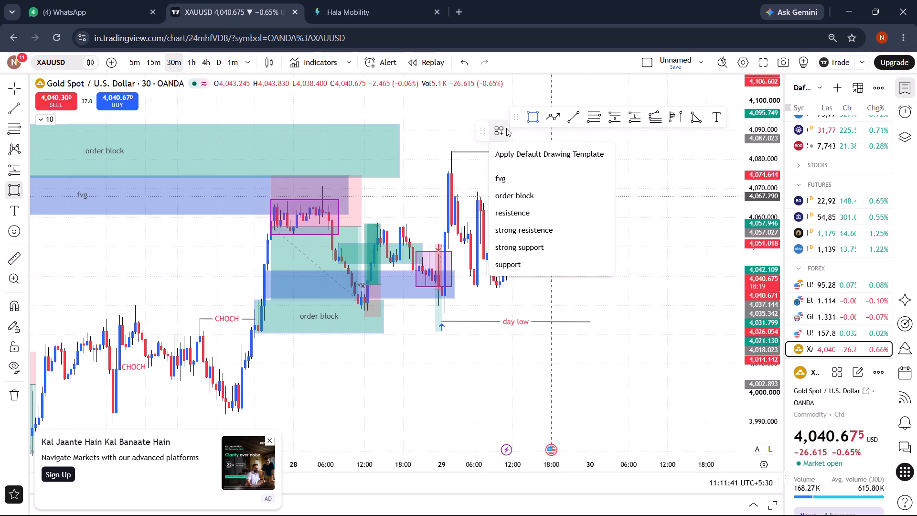
pyautogui.click(522, 270)
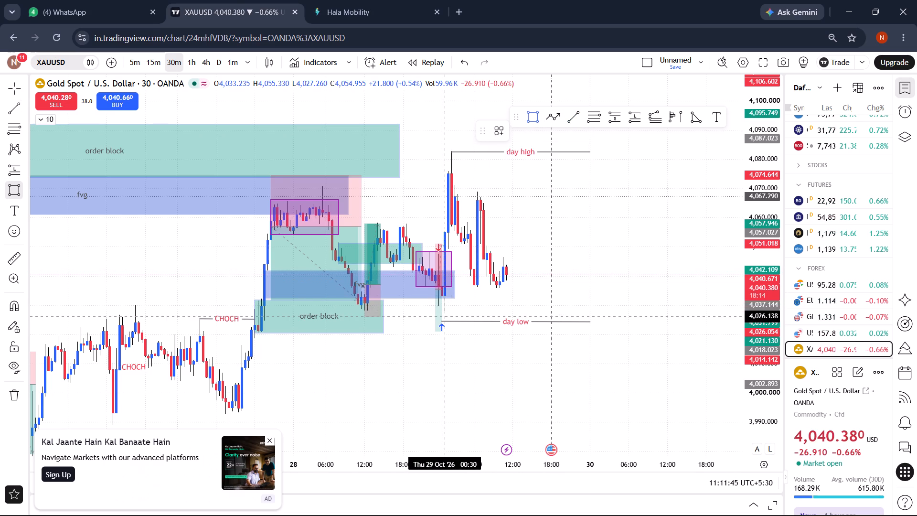
pyautogui.moveTo(441, 312); pyautogui.dragTo(518, 293)
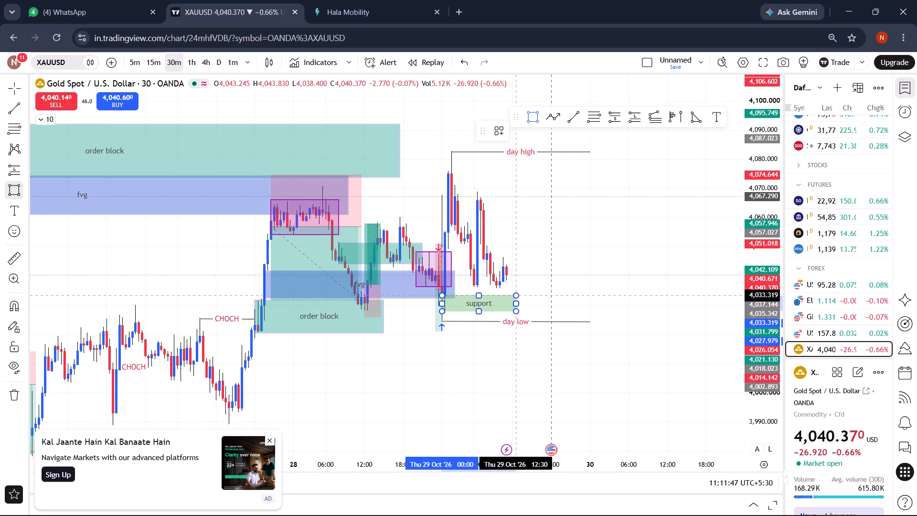
pyautogui.moveTo(518, 293); pyautogui.dragTo(581, 290)
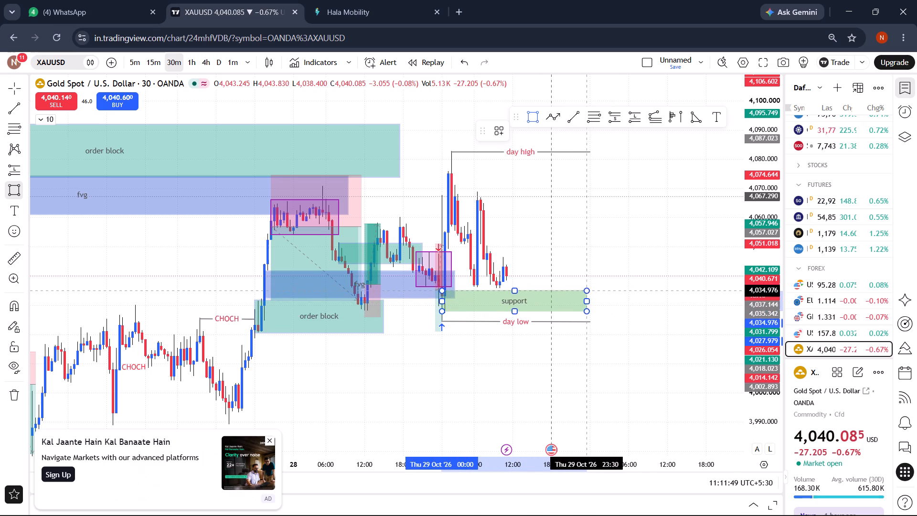
pyautogui.moveTo(581, 290); pyautogui.dragTo(592, 287)
pyautogui.click(592, 287)
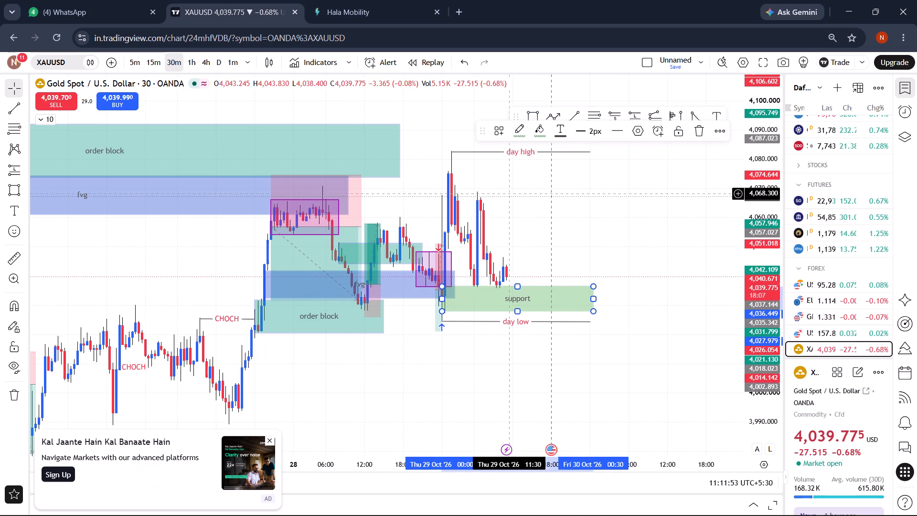
# Draw a rectangle with the "resistence" template from 29 October 01:00 to 30 October 03:30, between about 4,075.5 and 4,079.5.
pyautogui.moveTo(519, 187); pyautogui.dragTo(516, 165)
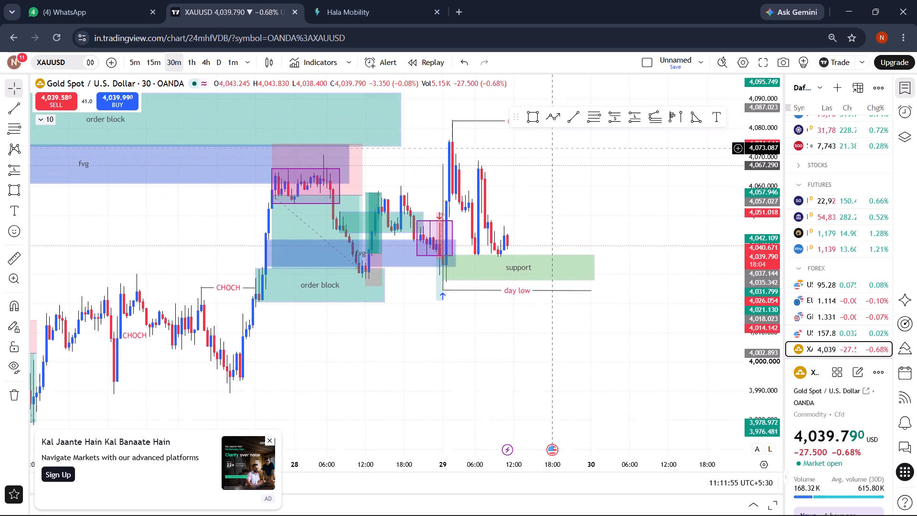
pyautogui.moveTo(516, 165); pyautogui.dragTo(517, 172)
pyautogui.click(533, 118)
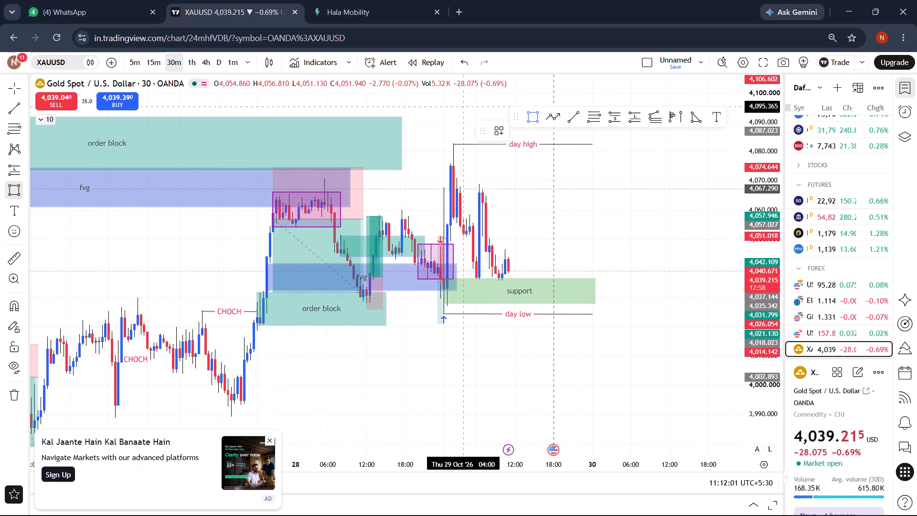
pyautogui.click(504, 126)
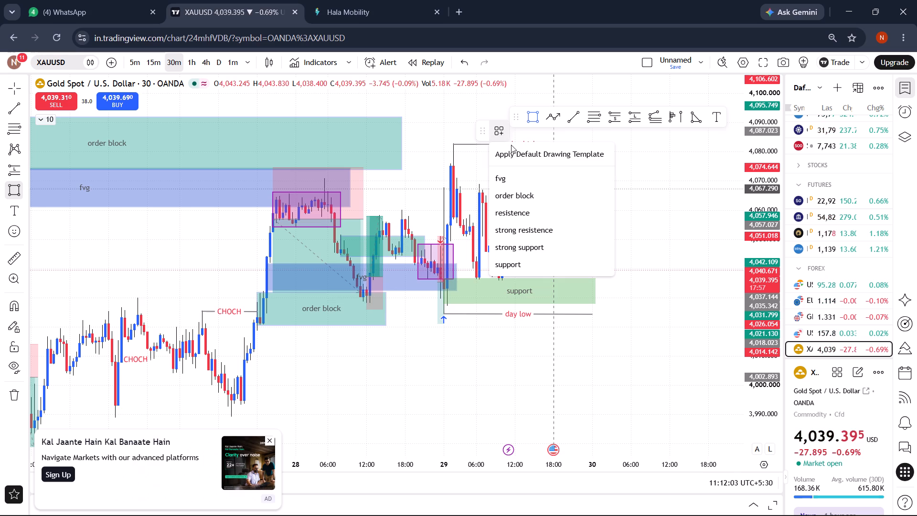
pyautogui.click(522, 215)
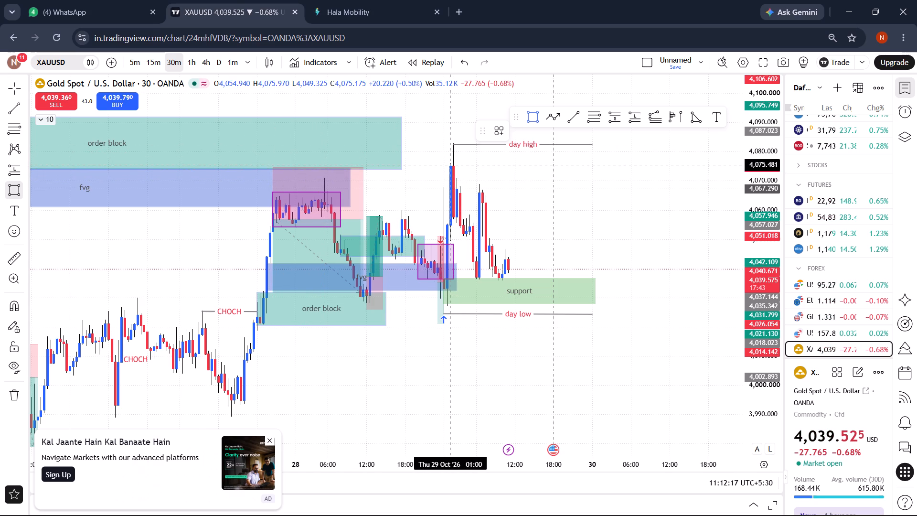
pyautogui.moveTo(450, 165); pyautogui.dragTo(609, 158)
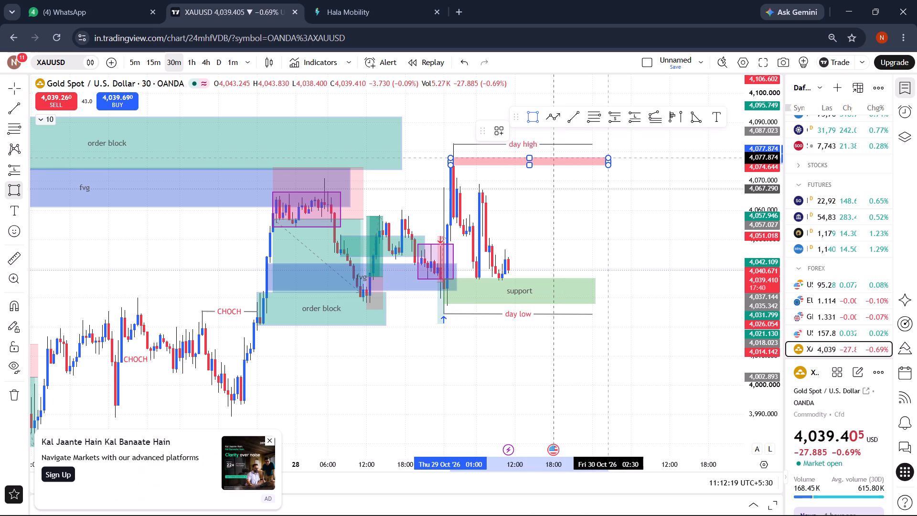
pyautogui.click(616, 153)
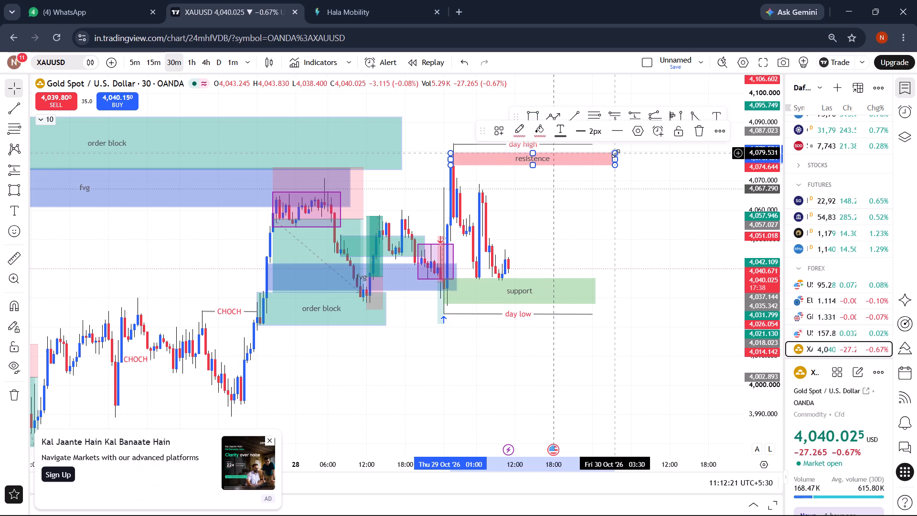
pyautogui.click(631, 216)
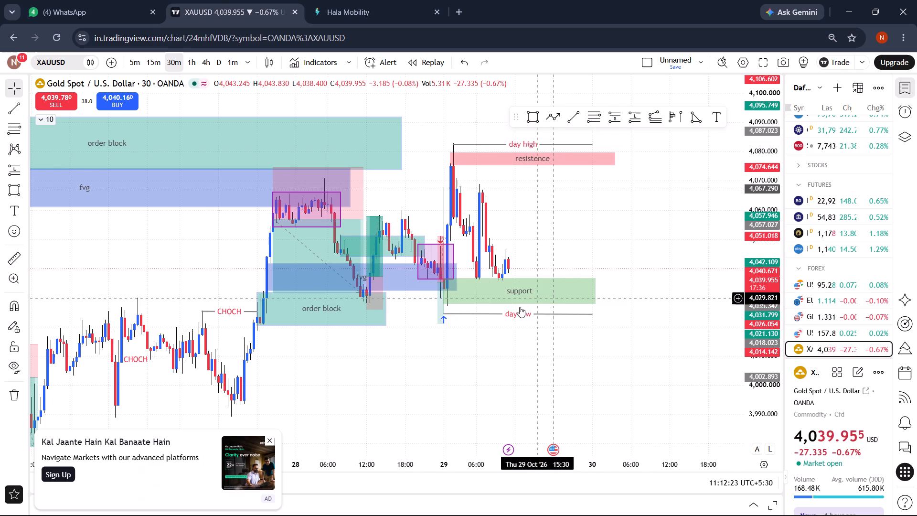
# Raise the lower edge of the support rectangle to about 4,032.2.
pyautogui.moveTo(519, 302); pyautogui.dragTo(520, 291)
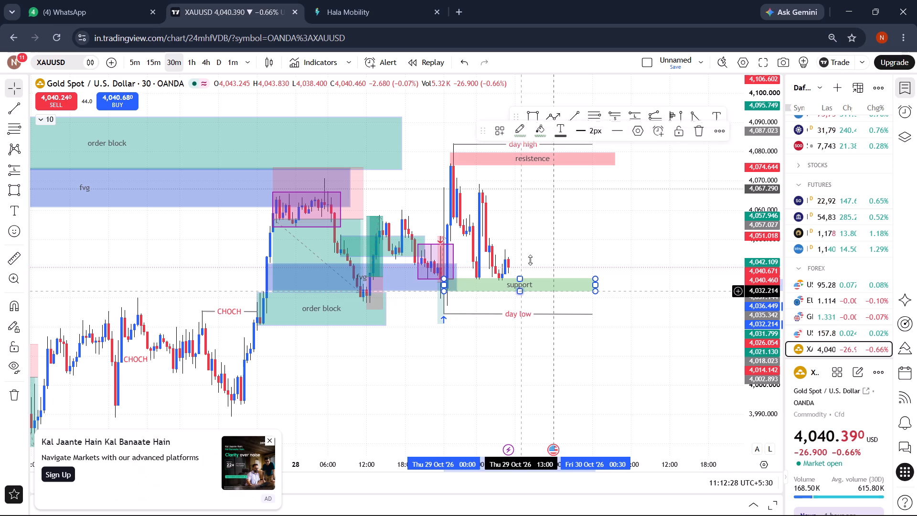
pyautogui.click(537, 236)
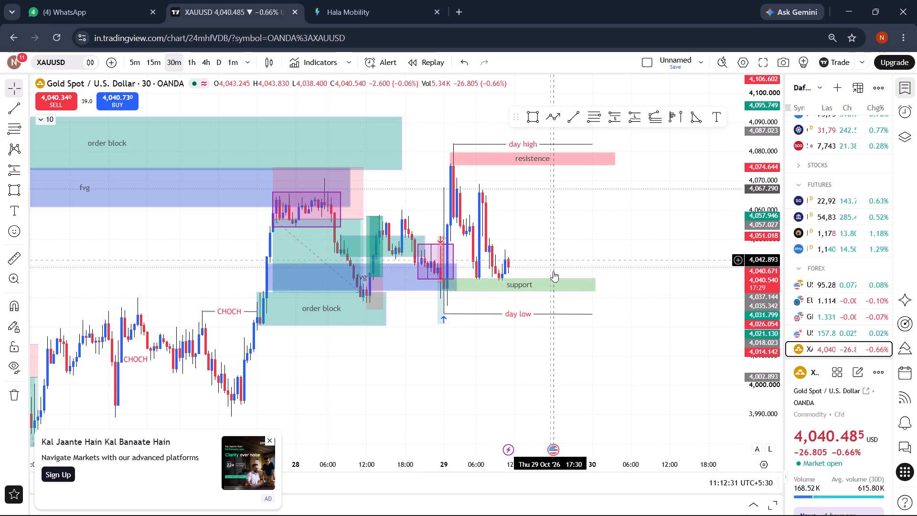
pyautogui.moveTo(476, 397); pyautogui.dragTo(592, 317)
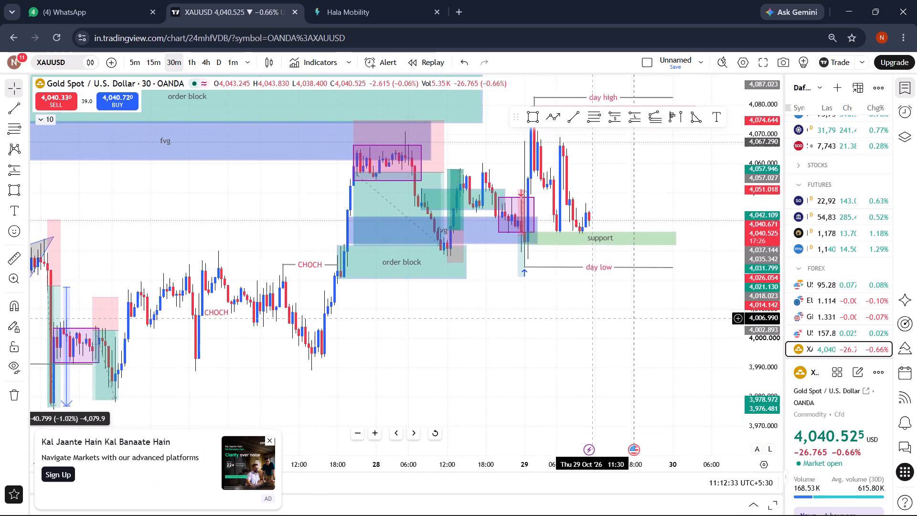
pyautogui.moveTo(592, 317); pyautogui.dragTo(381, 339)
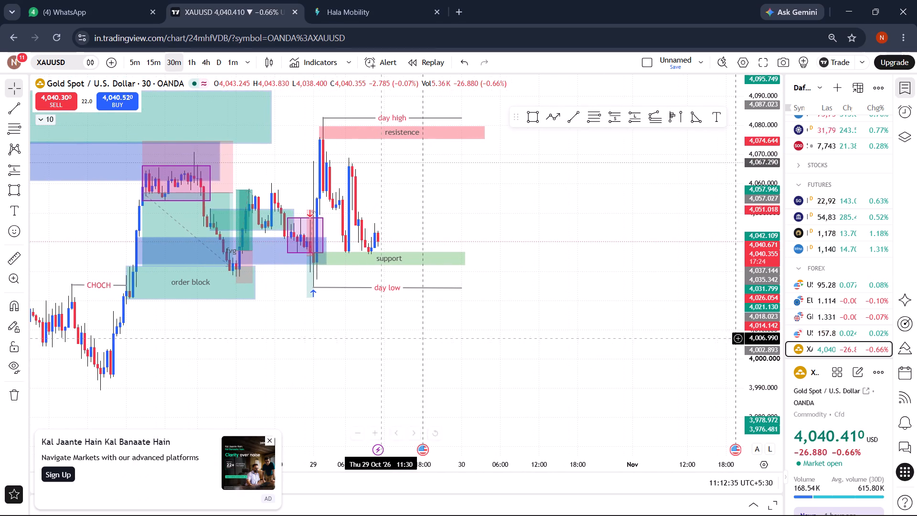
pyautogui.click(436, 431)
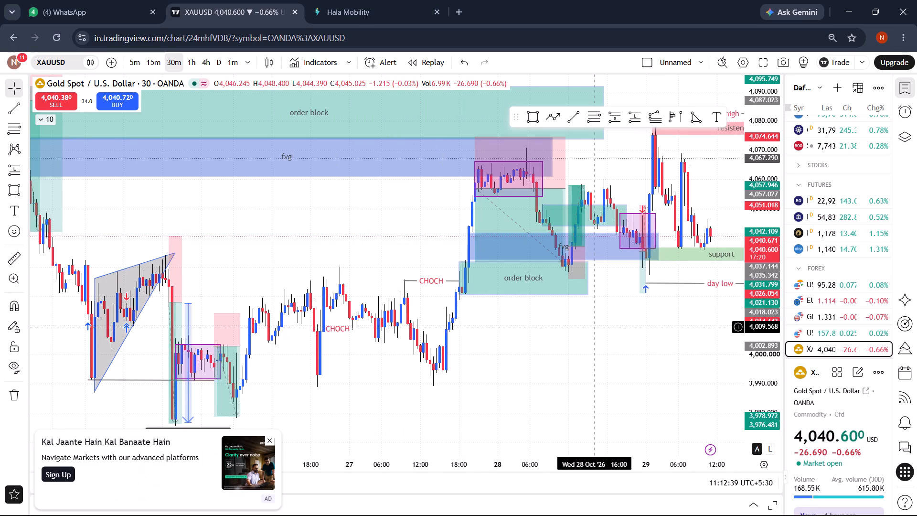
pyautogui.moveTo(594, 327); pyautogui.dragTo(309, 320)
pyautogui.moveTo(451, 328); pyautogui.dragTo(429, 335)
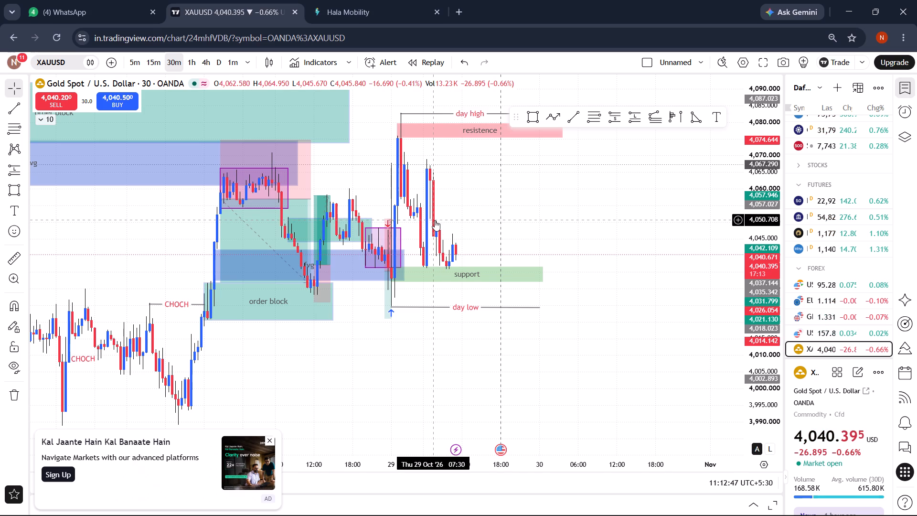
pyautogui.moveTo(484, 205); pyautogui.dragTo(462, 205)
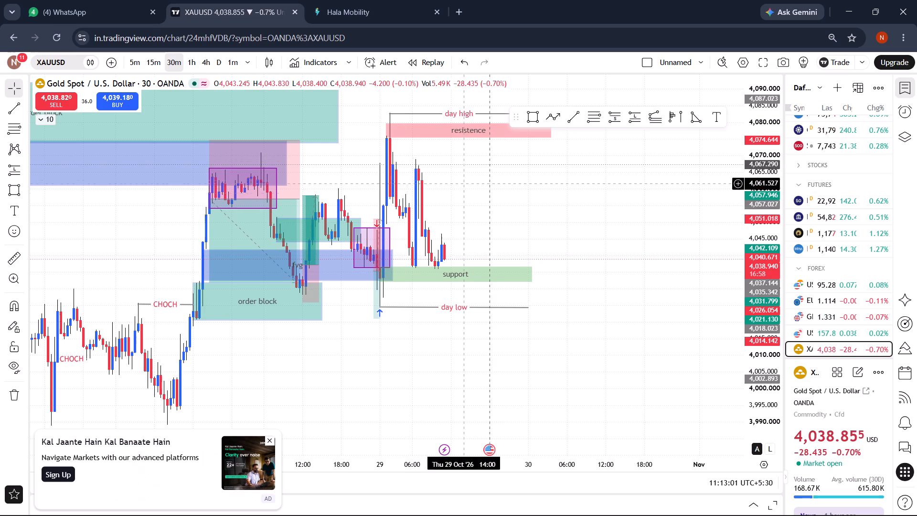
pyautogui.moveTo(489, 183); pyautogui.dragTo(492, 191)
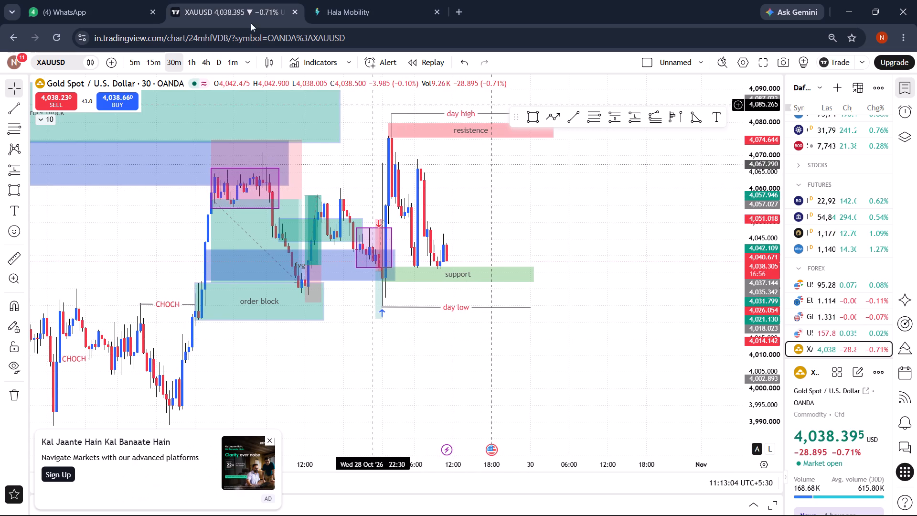
# Switch the XAUUSD chart to the 4h timeframe and hide all drawings.
pyautogui.click(206, 60)
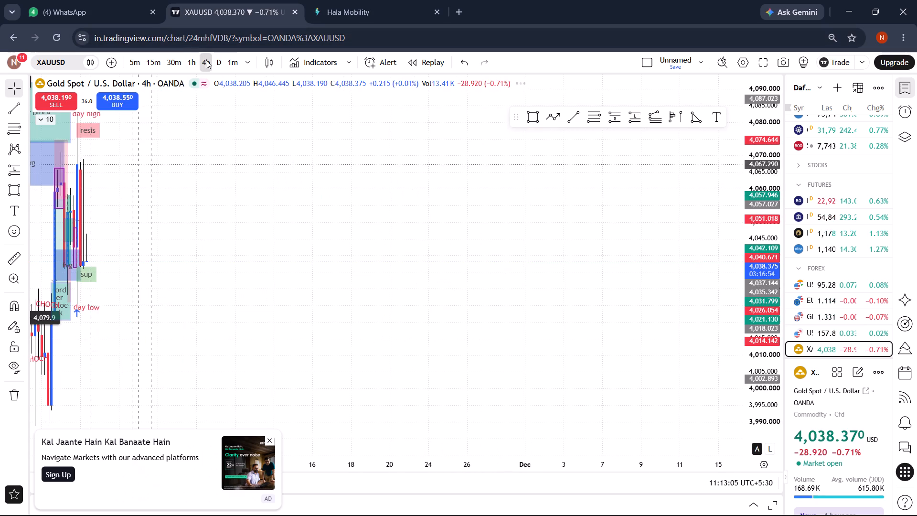
pyautogui.click(370, 463)
pyautogui.moveTo(515, 467); pyautogui.dragTo(554, 467)
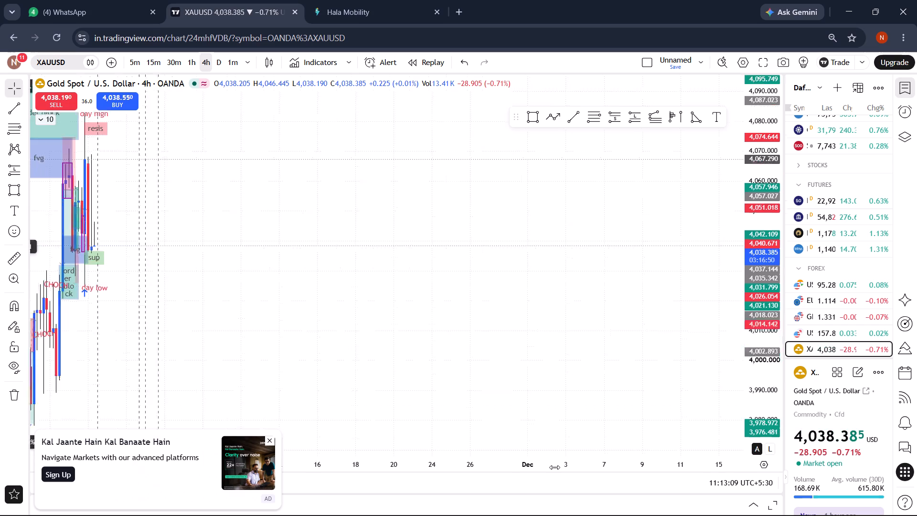
pyautogui.moveTo(554, 467); pyautogui.dragTo(336, 466)
pyautogui.moveTo(263, 390); pyautogui.dragTo(288, 387)
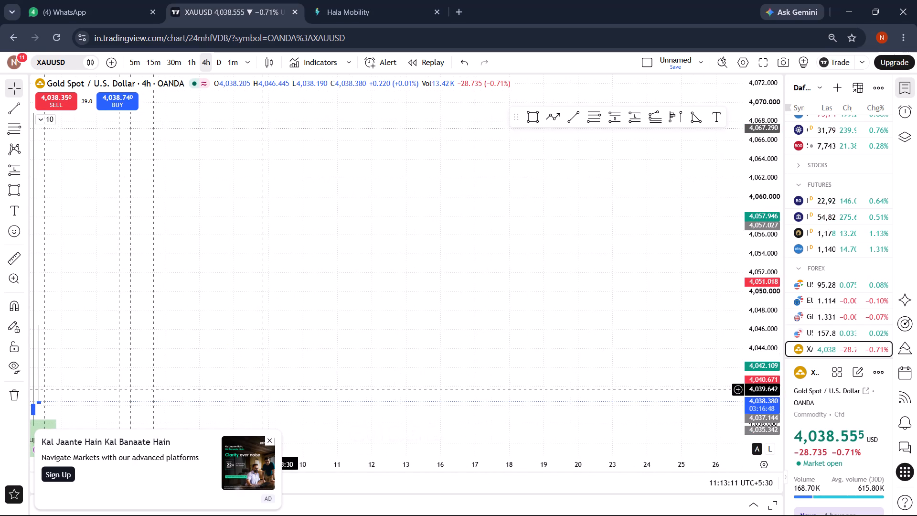
pyautogui.moveTo(288, 387); pyautogui.dragTo(565, 354)
pyautogui.moveTo(457, 464); pyautogui.dragTo(403, 463)
pyautogui.moveTo(417, 339); pyautogui.dragTo(457, 341)
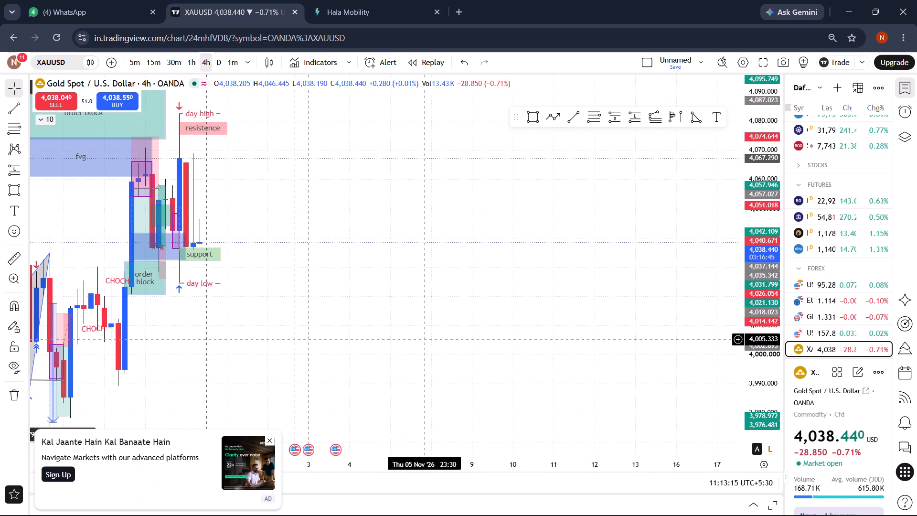
pyautogui.moveTo(457, 341); pyautogui.dragTo(484, 342)
pyautogui.click(18, 360)
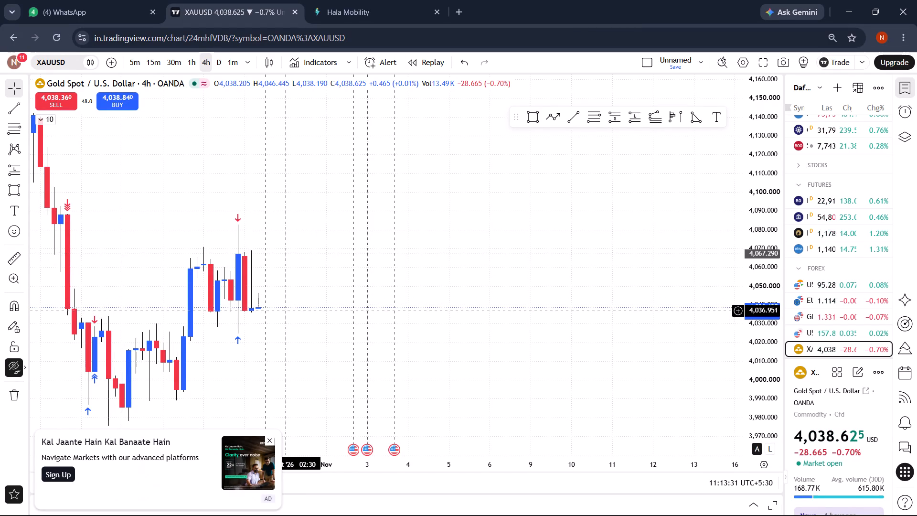
# Draw a nearly horizontal trendline from the tall bullish candle at about 4,036.95 to 29 October 14:30 at about 4,036.38.
pyautogui.click(569, 120)
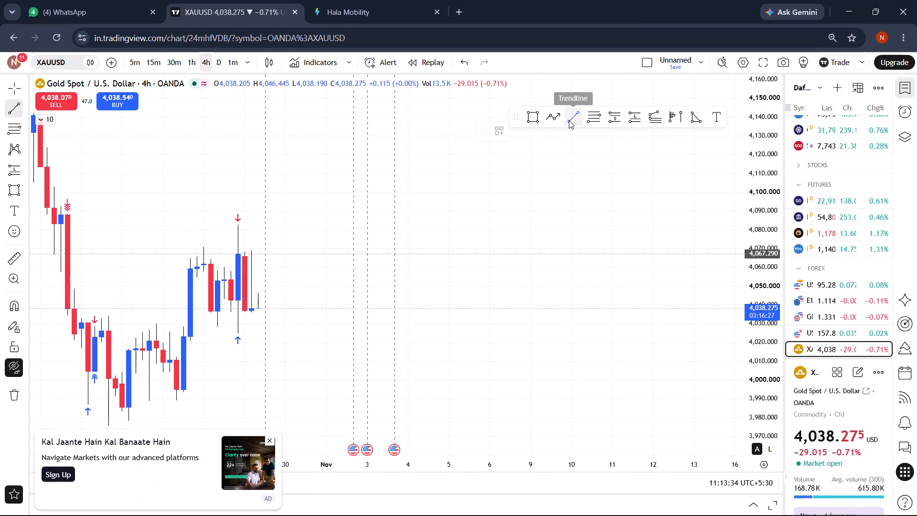
pyautogui.click(499, 133)
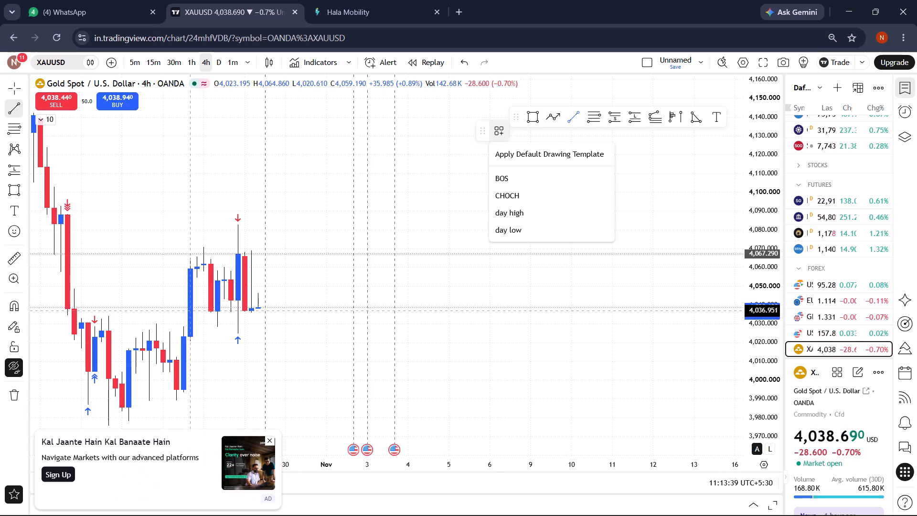
pyautogui.moveTo(192, 311); pyautogui.dragTo(239, 308)
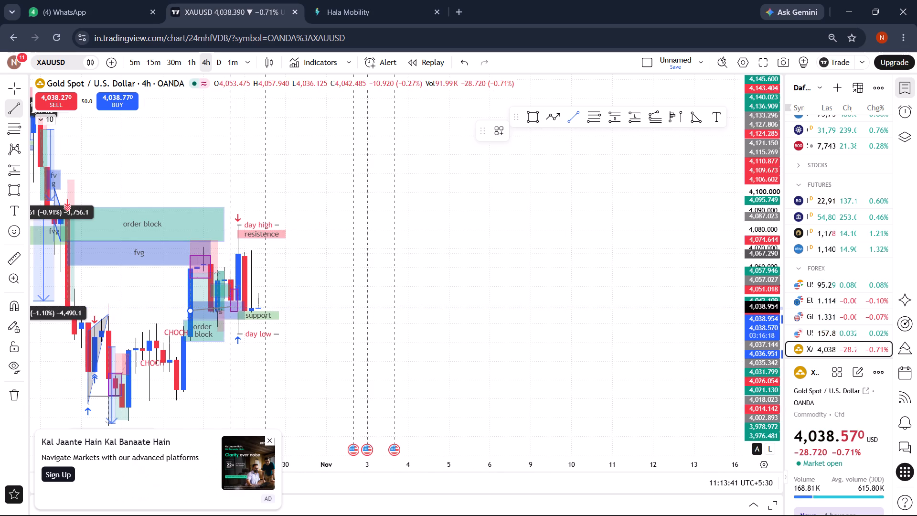
pyautogui.moveTo(239, 308); pyautogui.dragTo(255, 311)
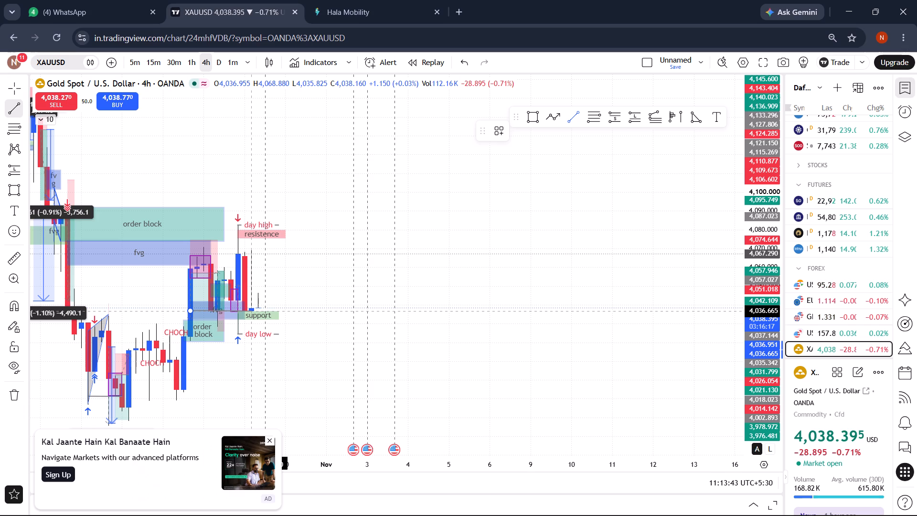
pyautogui.moveTo(255, 311); pyautogui.dragTo(262, 312)
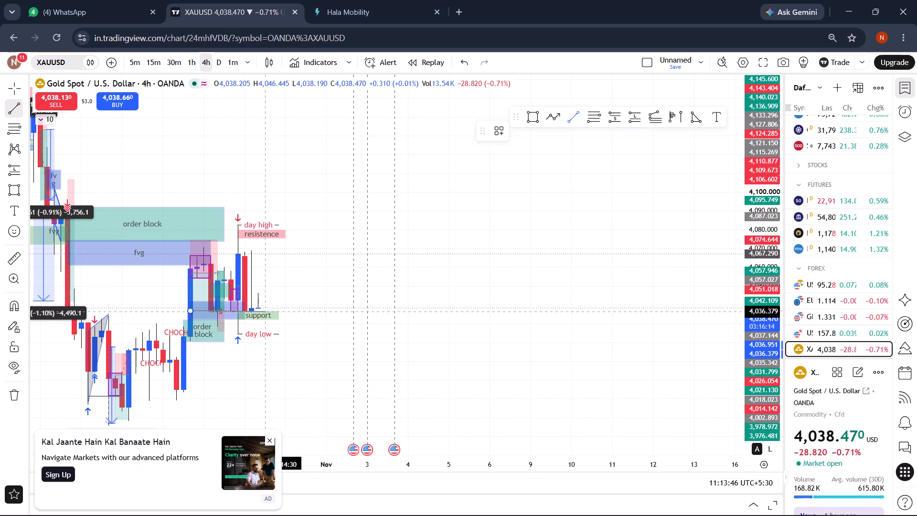
pyautogui.moveTo(262, 312); pyautogui.dragTo(263, 312)
pyautogui.click(263, 312)
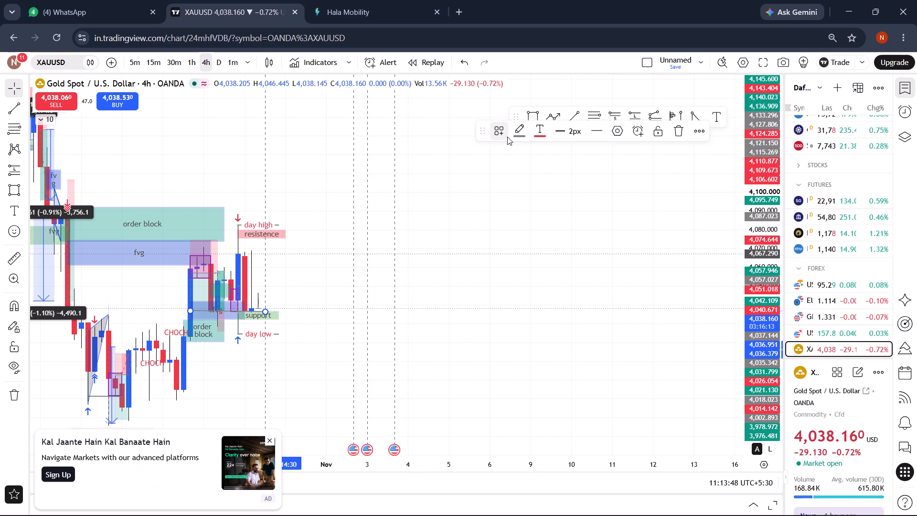
# Add the text "liqudity" to the new trendline and copy that text.
pyautogui.click(617, 133)
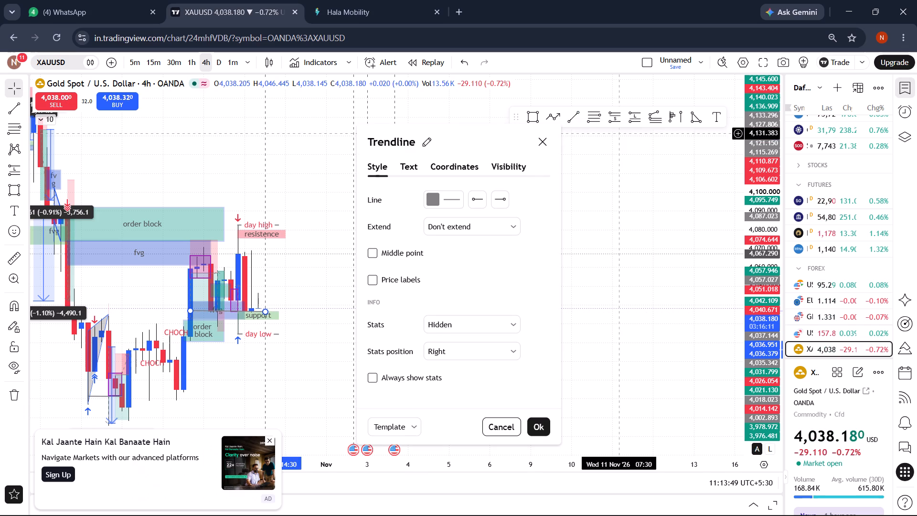
pyautogui.click(391, 432)
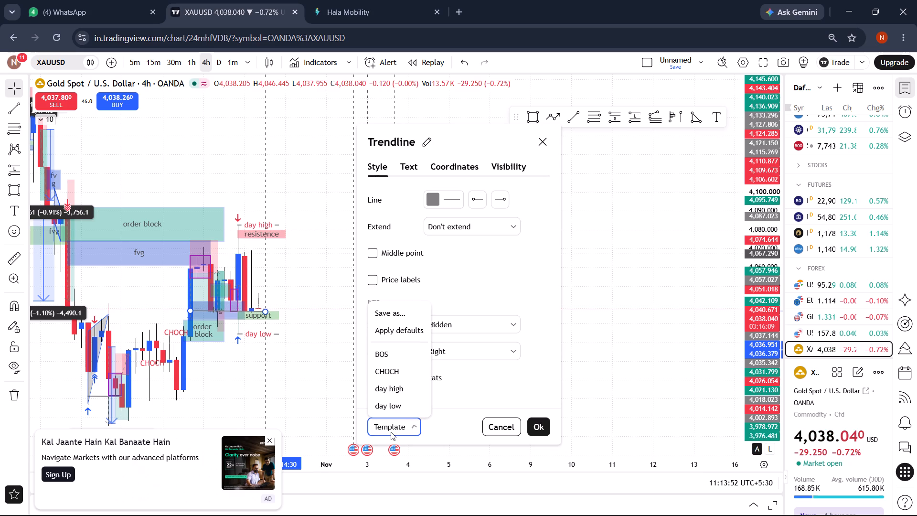
pyautogui.click(441, 168)
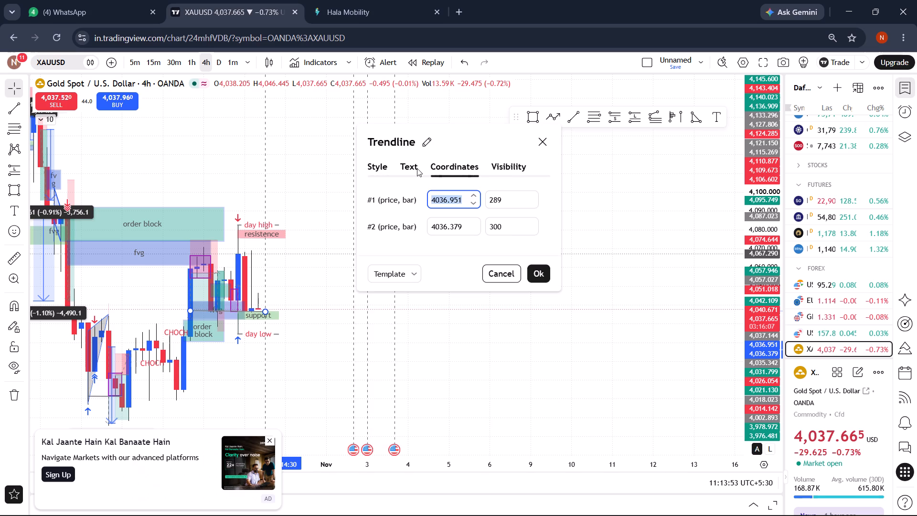
pyautogui.click(417, 168)
pyautogui.write('li')
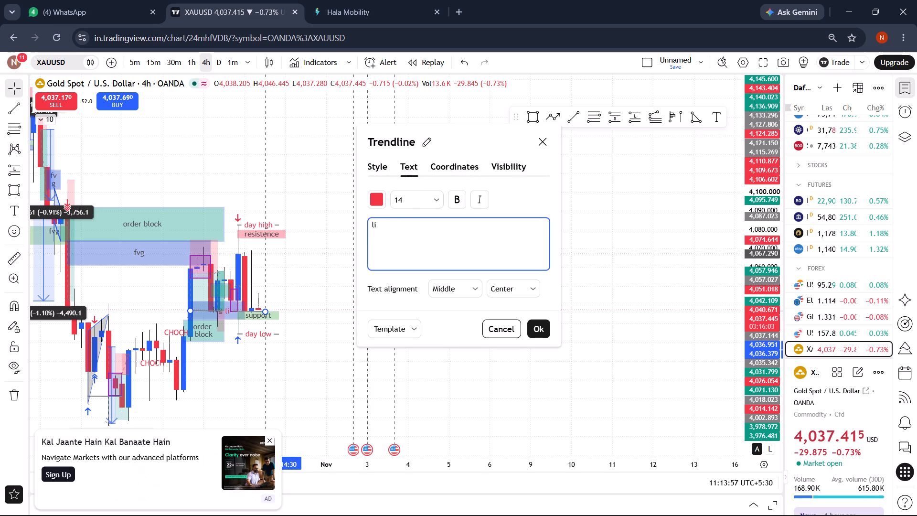
pyautogui.write('quditu')
pyautogui.press('BackSpace')
pyautogui.press('y')
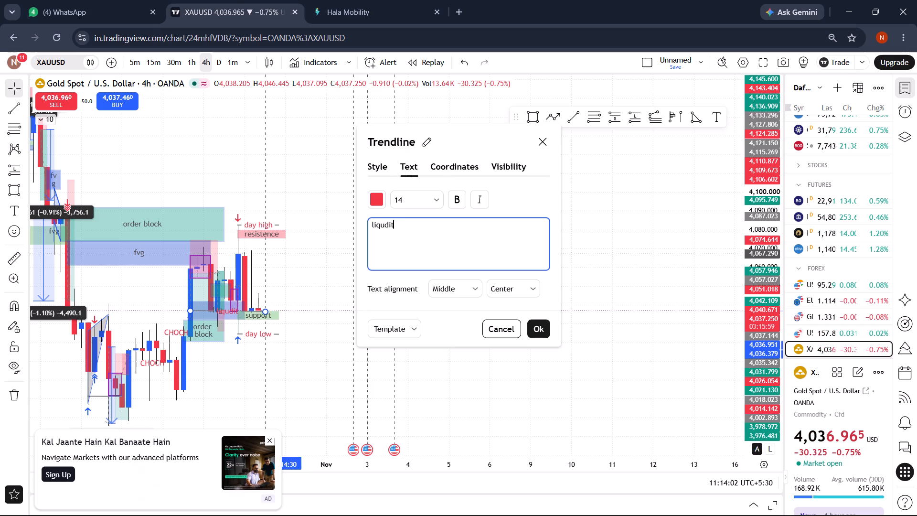
pyautogui.moveTo(405, 234); pyautogui.dragTo(358, 229)
pyautogui.hotkey('ctrl', 'c')
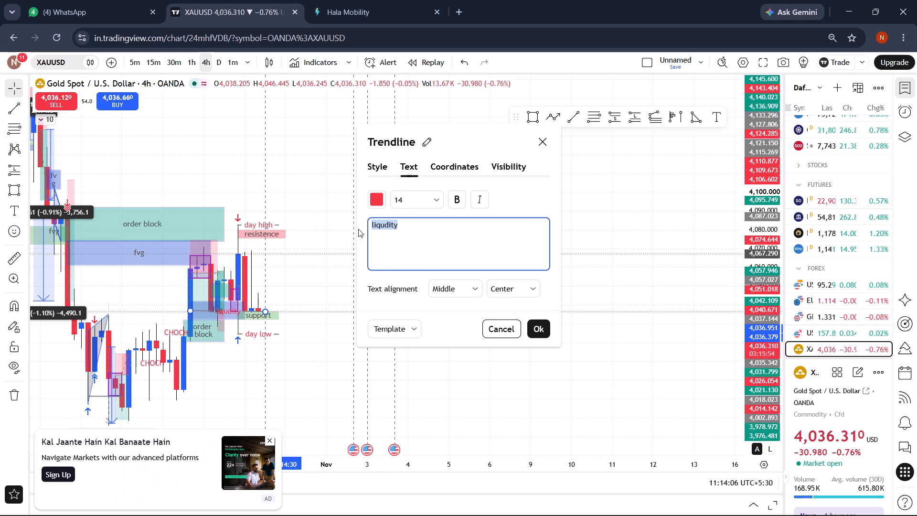
# Change the "liqudity" trendline's text colour to near-black.
pyautogui.click(397, 339)
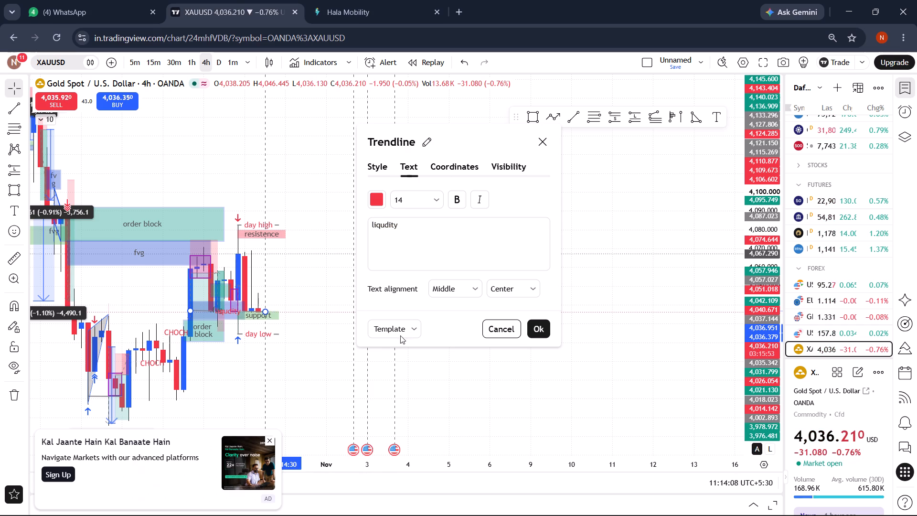
pyautogui.click(401, 334)
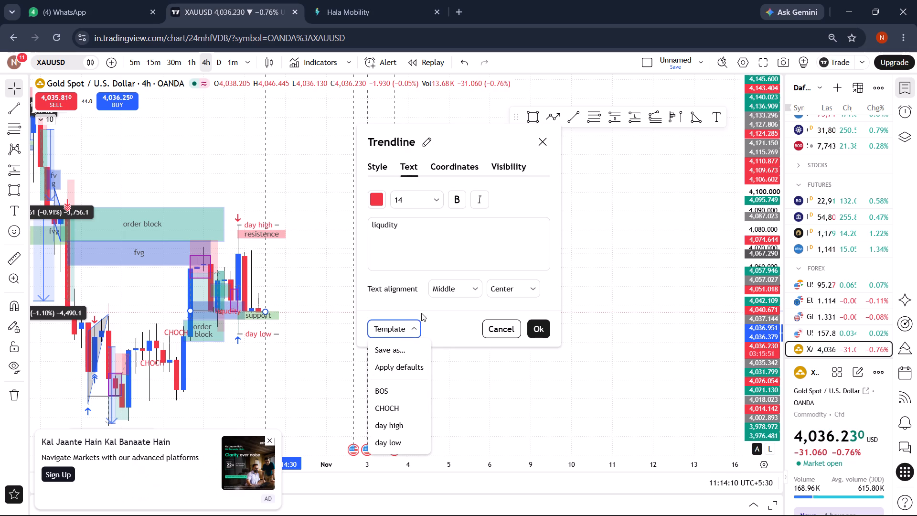
pyautogui.click(369, 203)
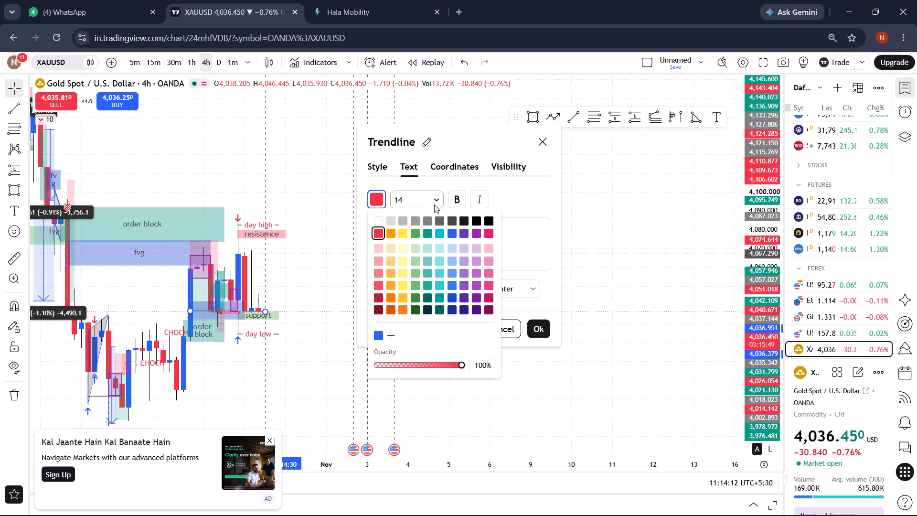
pyautogui.click(467, 220)
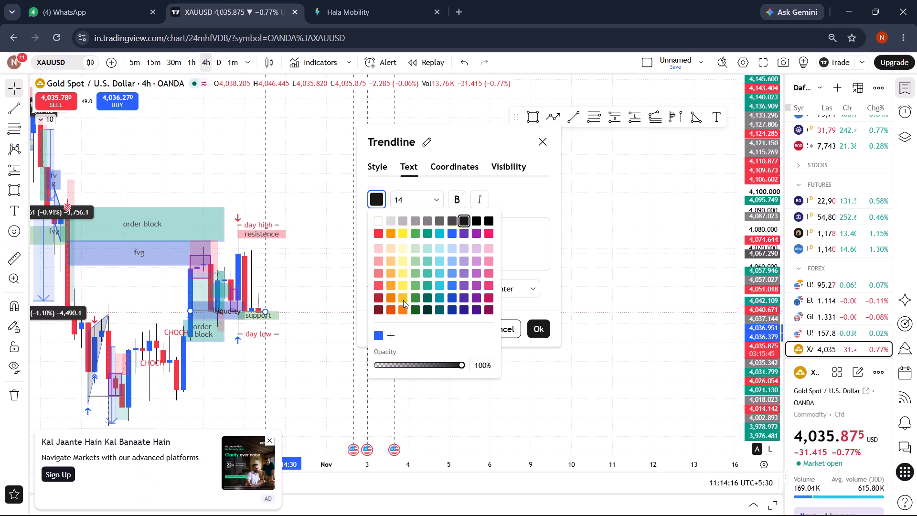
pyautogui.click(503, 192)
# Save the trendline's settings as a drawing template named "liqudity" and apply the settings to the line.
pyautogui.click(416, 333)
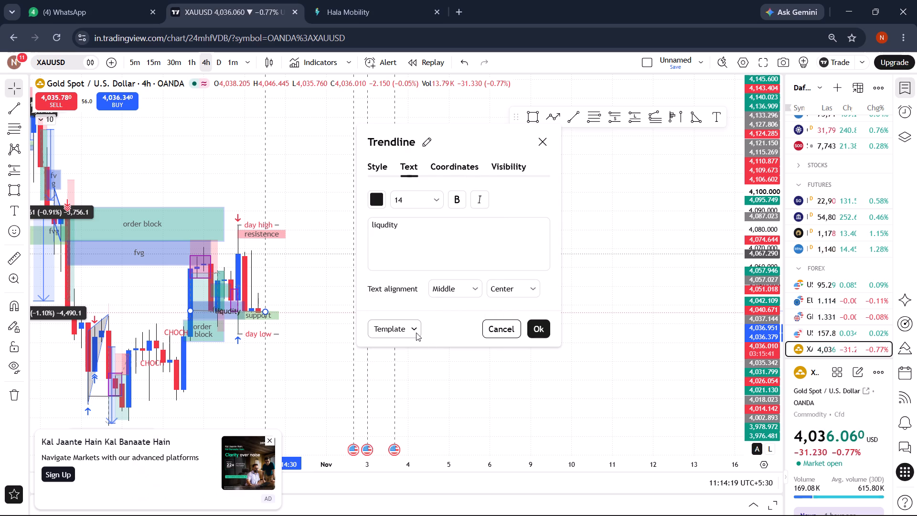
pyautogui.click(404, 351)
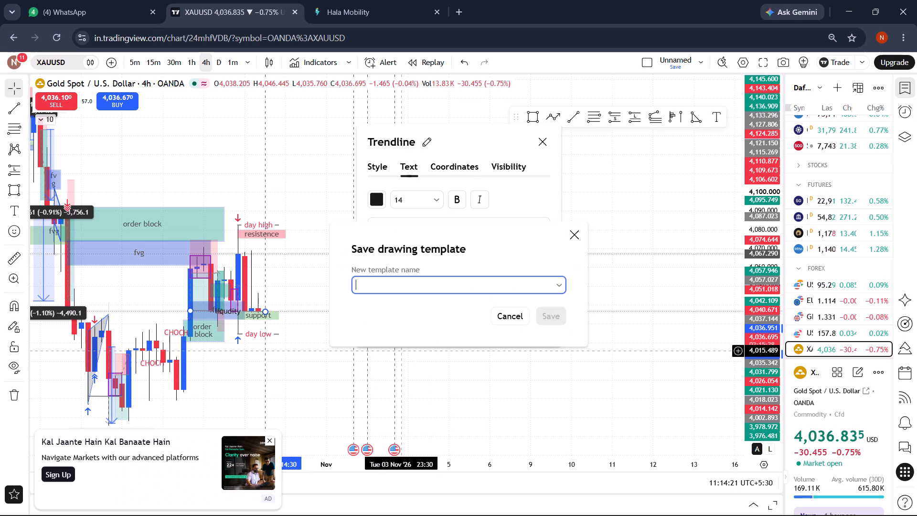
pyautogui.click(415, 284)
pyautogui.hotkey('ctrl', 'v')
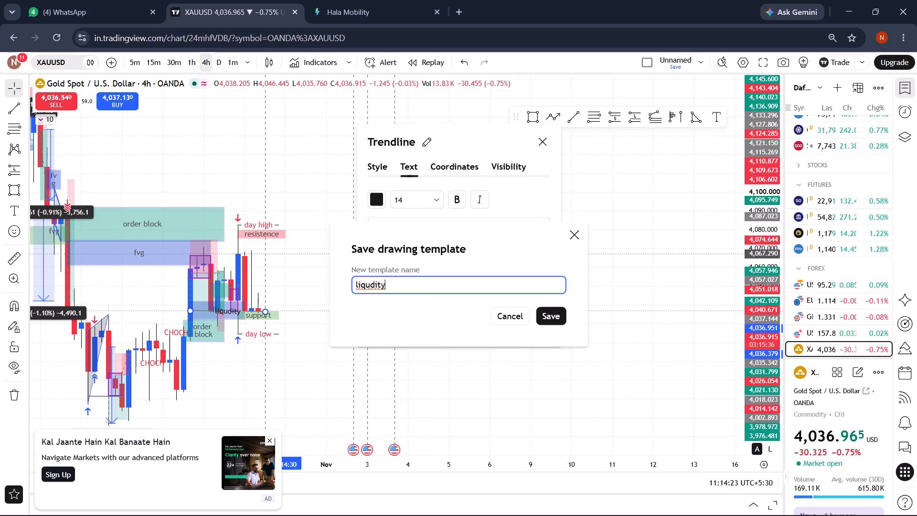
pyautogui.click(553, 315)
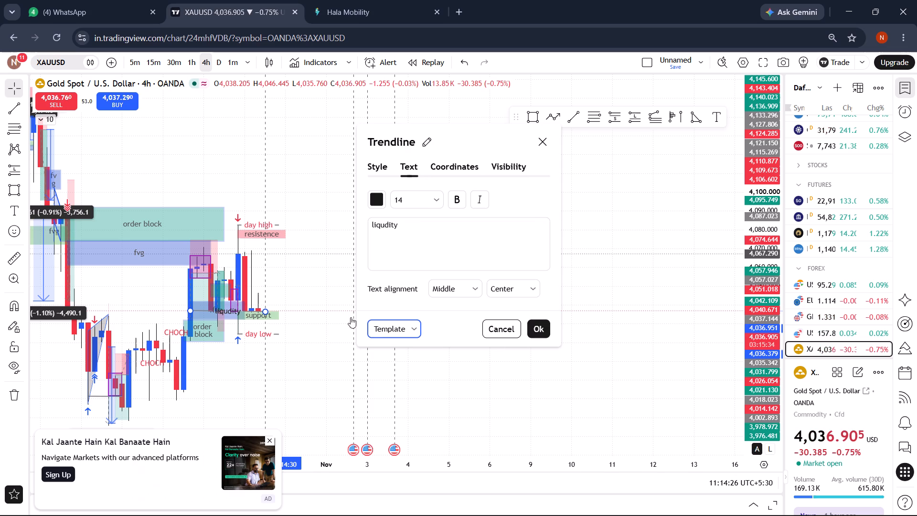
pyautogui.click(538, 329)
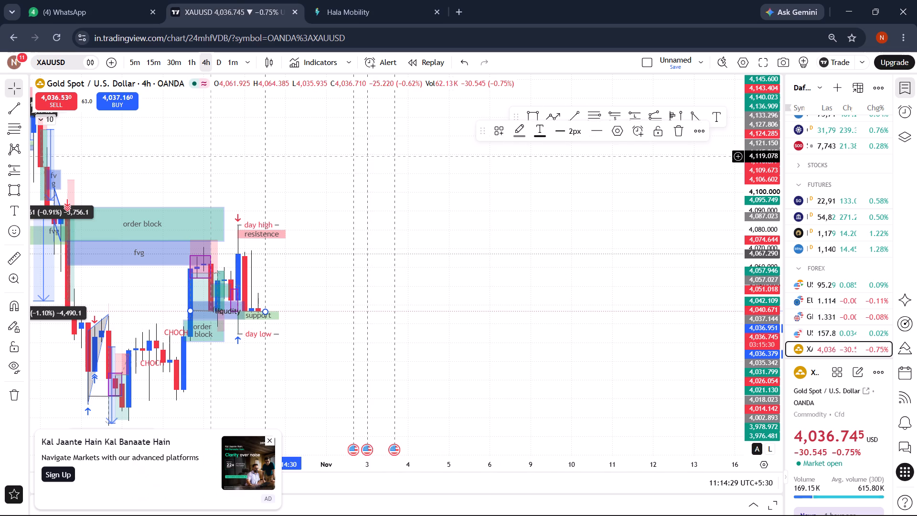
# Toggle the visibility of all drawings on the 4h chart, ending with them hidden.
pyautogui.click(15, 365)
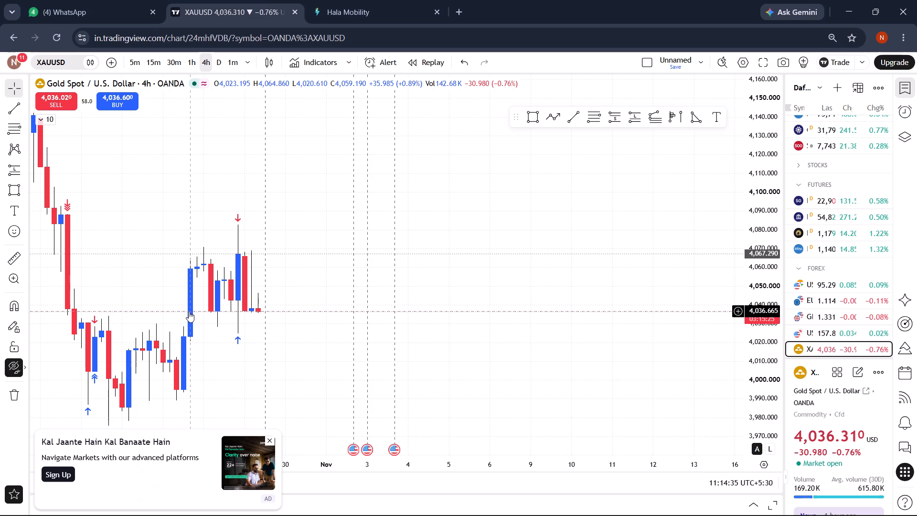
pyautogui.click(189, 312)
pyautogui.click(0, 376)
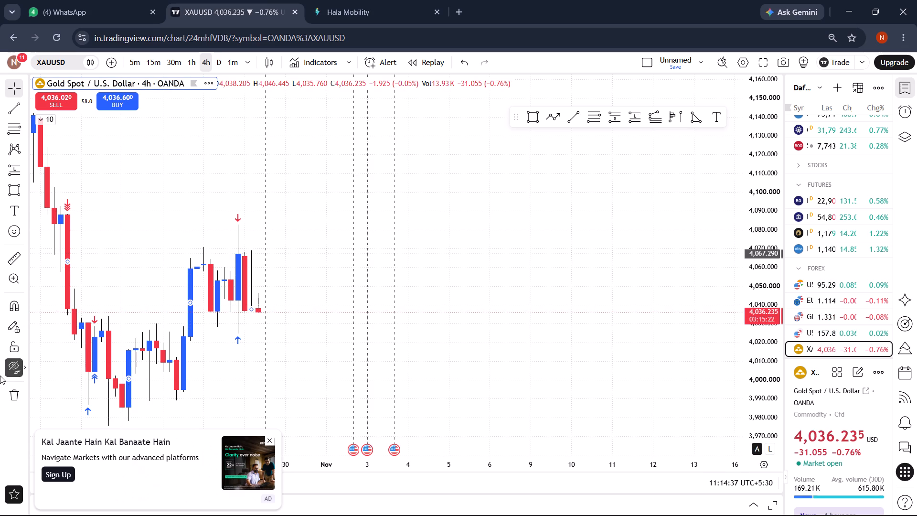
pyautogui.click(11, 374)
pyautogui.click(11, 374)
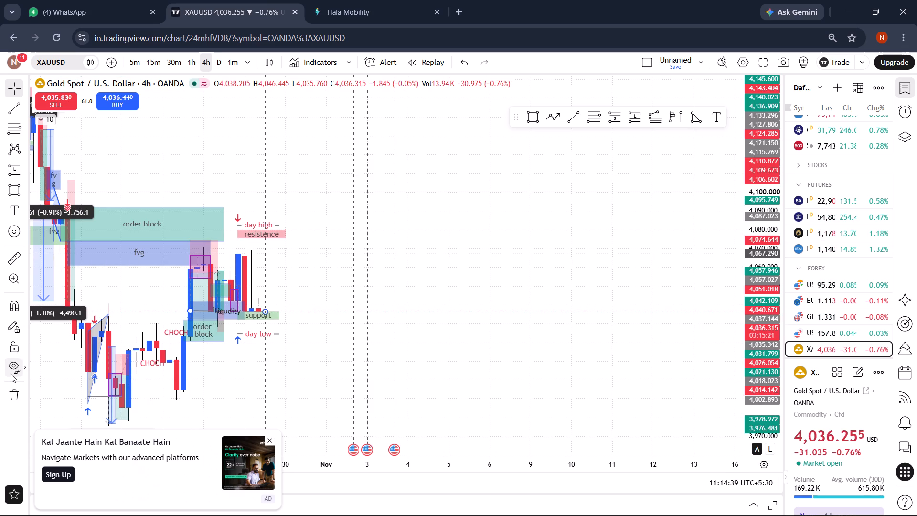
pyautogui.click(11, 374)
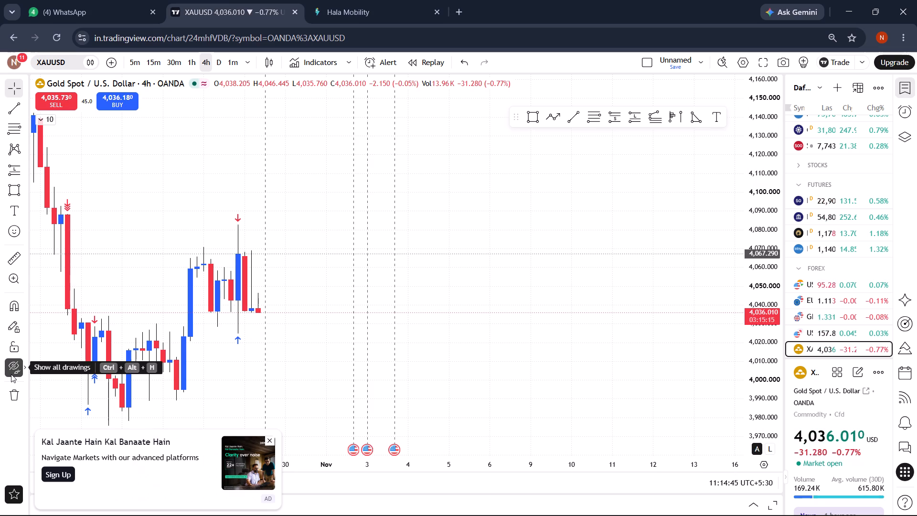
pyautogui.hotkey('ctrl', 'alt', 'h')
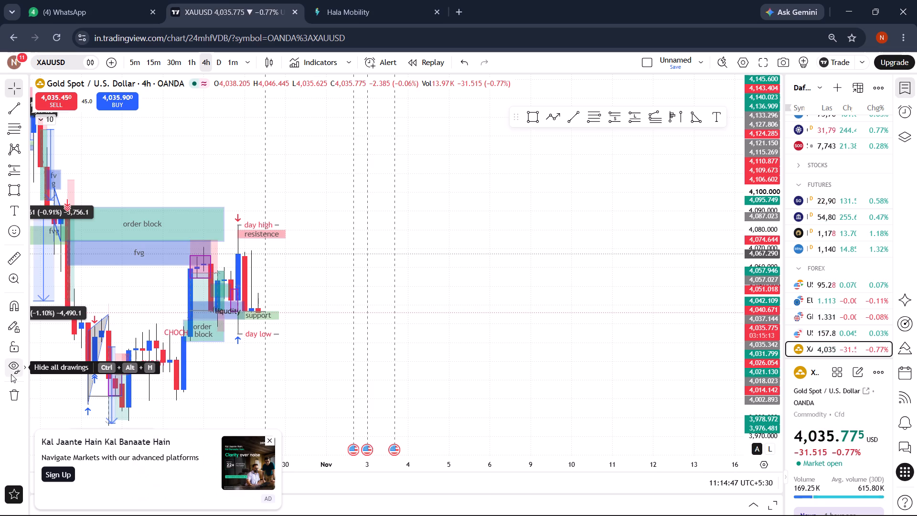
pyautogui.hotkey('ctrl', 'alt', 'h')
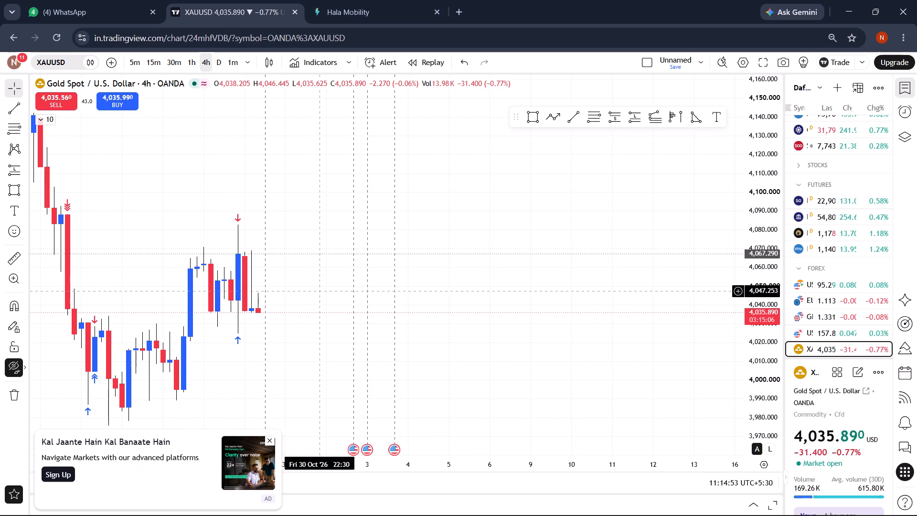
# Draw a downward arrow with the Path tool just after the latest 4h candle, from about 4,037 to about 4,002.
pyautogui.click(560, 118)
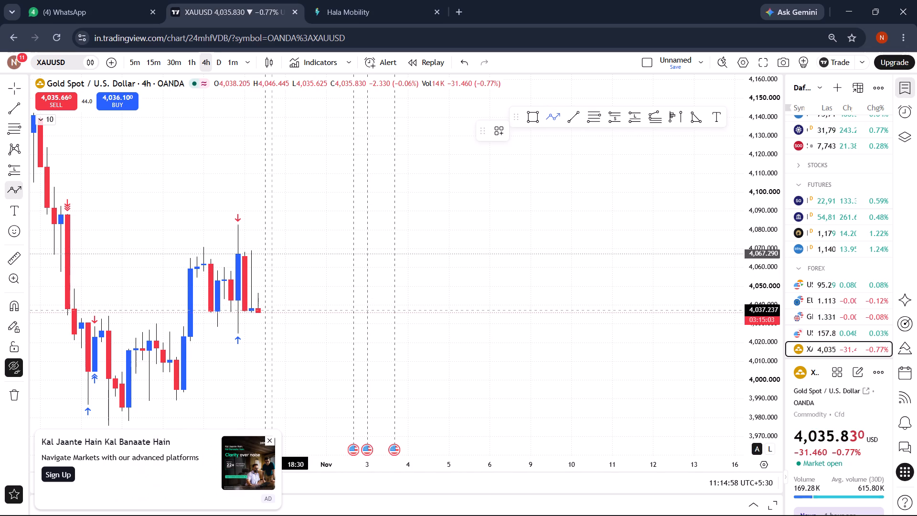
pyautogui.moveTo(270, 311); pyautogui.dragTo(280, 372)
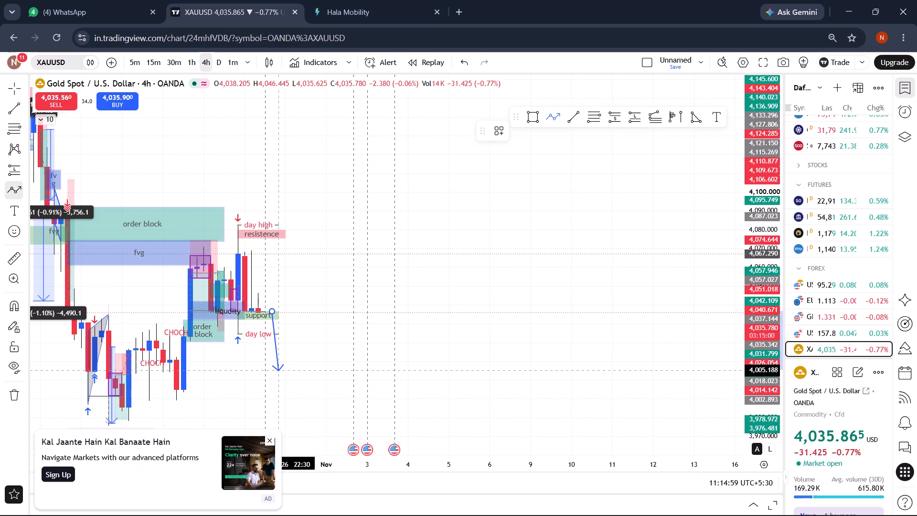
pyautogui.moveTo(280, 372); pyautogui.dragTo(280, 376)
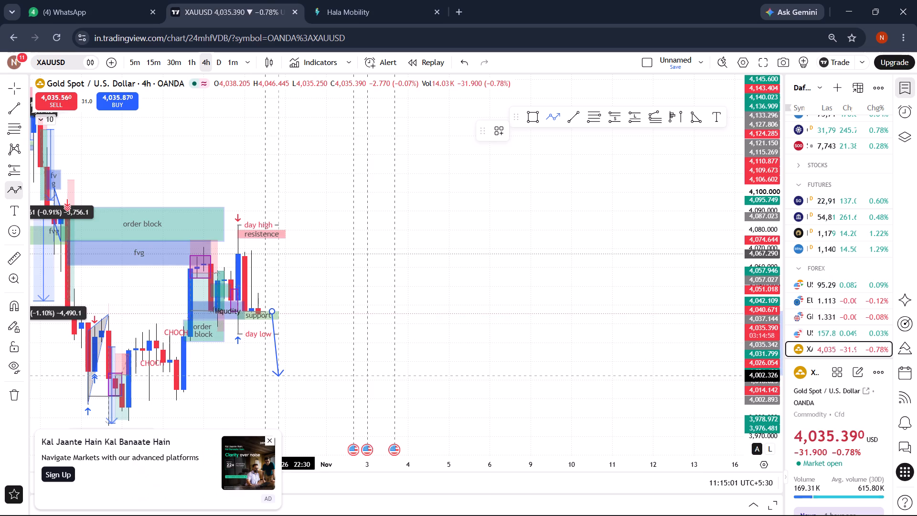
pyautogui.click(280, 376)
pyautogui.click(280, 376)
pyautogui.click(304, 368)
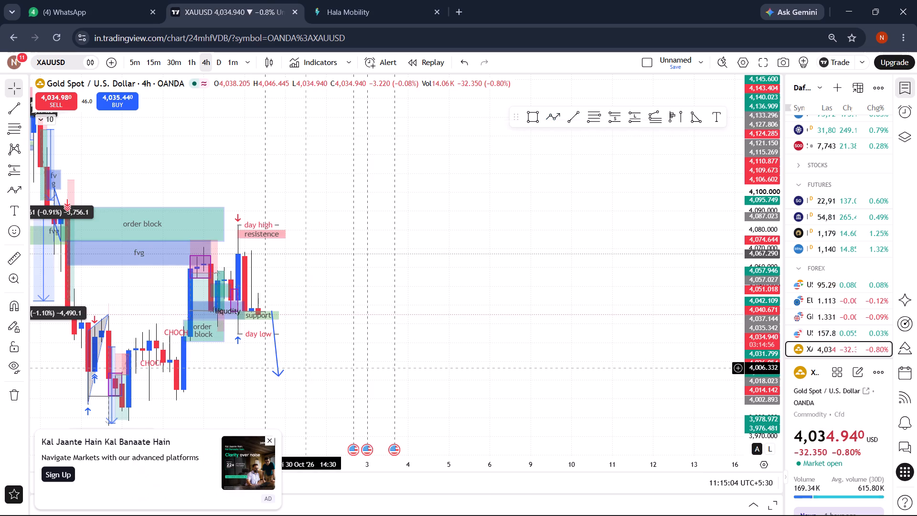
# Place a market sell order for 1 unit of XAUUSD, leaving take profit and stop loss off.
pyautogui.moveTo(304, 368); pyautogui.dragTo(367, 315)
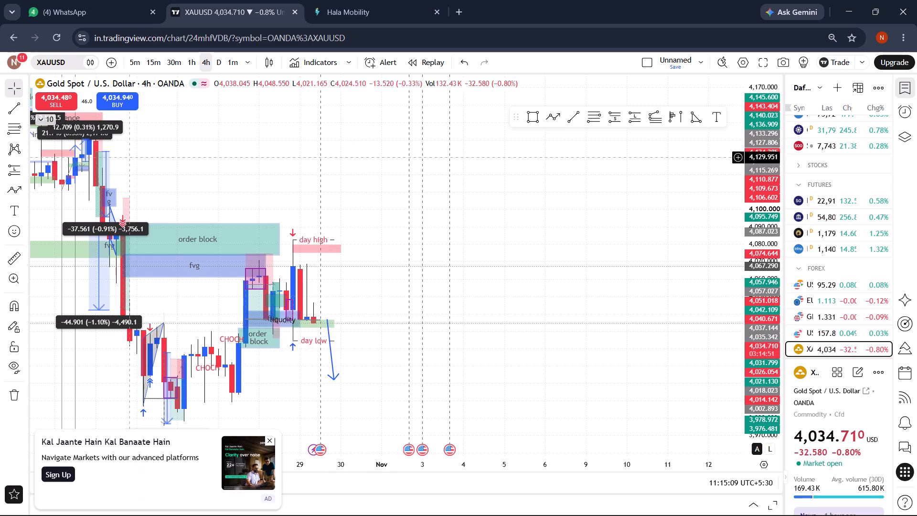
pyautogui.click(65, 98)
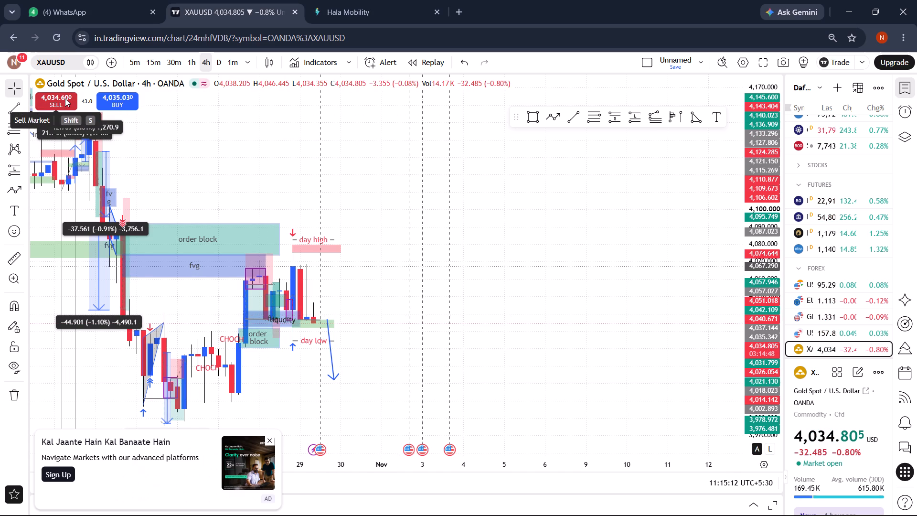
pyautogui.doubleClick(65, 98)
pyautogui.click(65, 98)
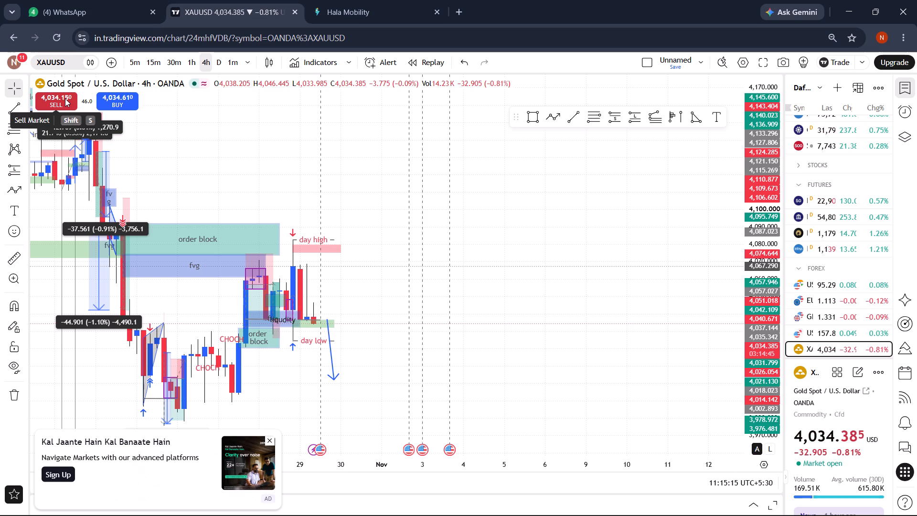
pyautogui.hotkey('shift', 's')
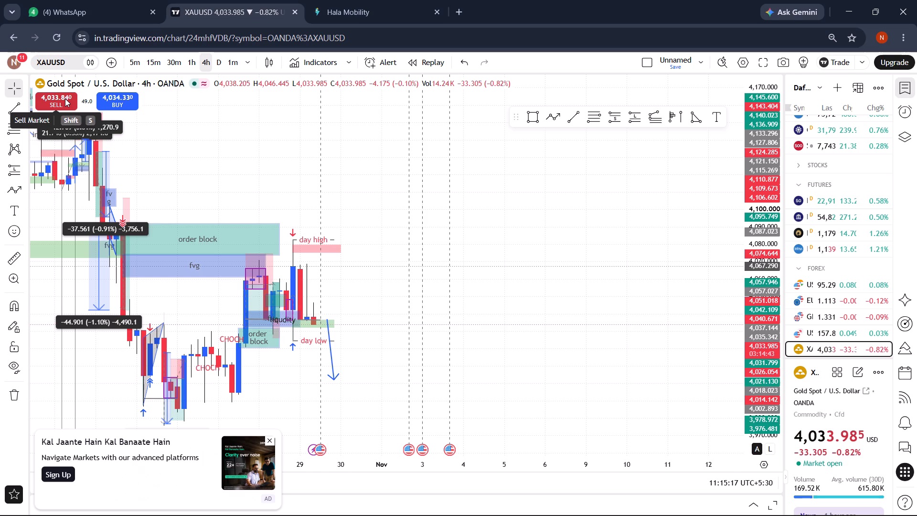
pyautogui.click(216, 143)
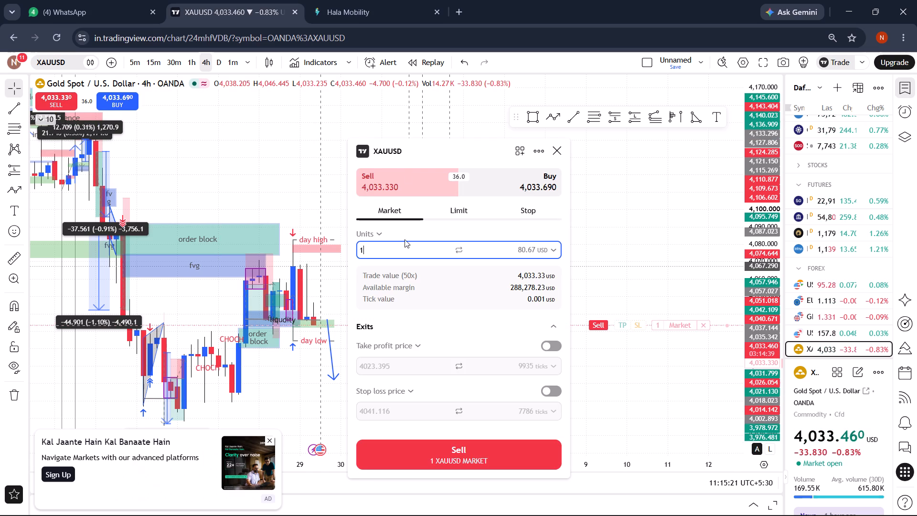
pyautogui.press('0')
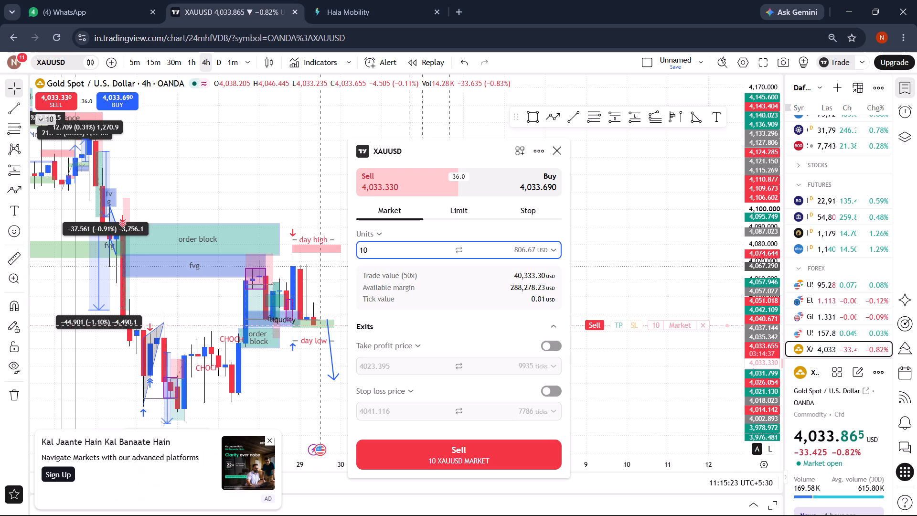
pyautogui.press('BackSpace')
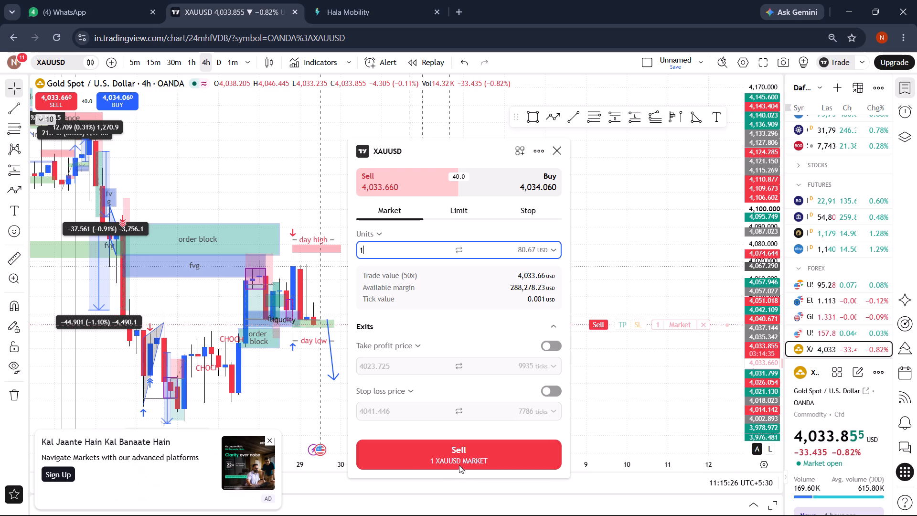
pyautogui.click(465, 456)
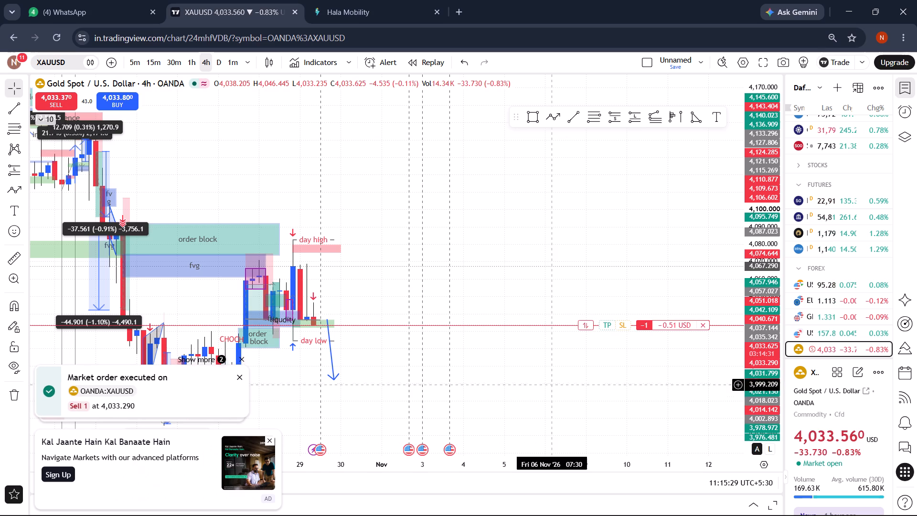
# Add a take profit to the open sell position at 3,994.771, below the arrow's tip, and confirm it.
pyautogui.moveTo(521, 399); pyautogui.dragTo(557, 351)
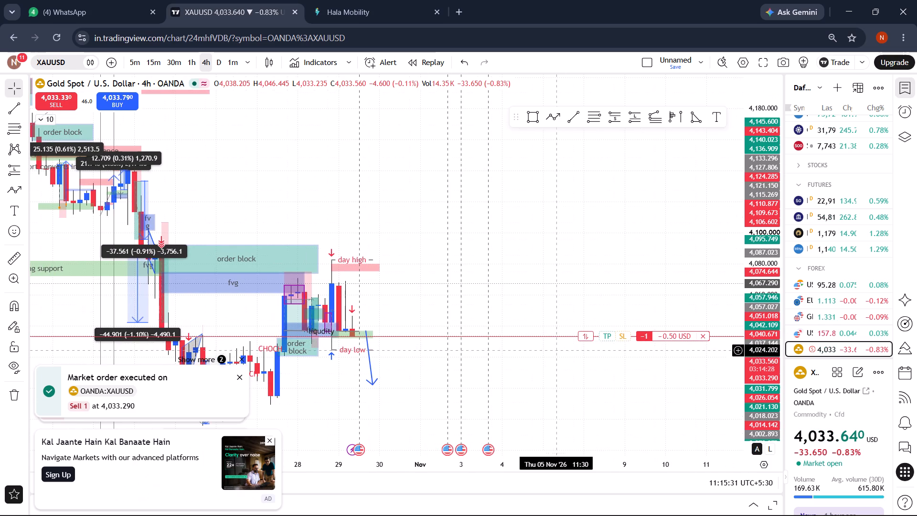
pyautogui.click(756, 445)
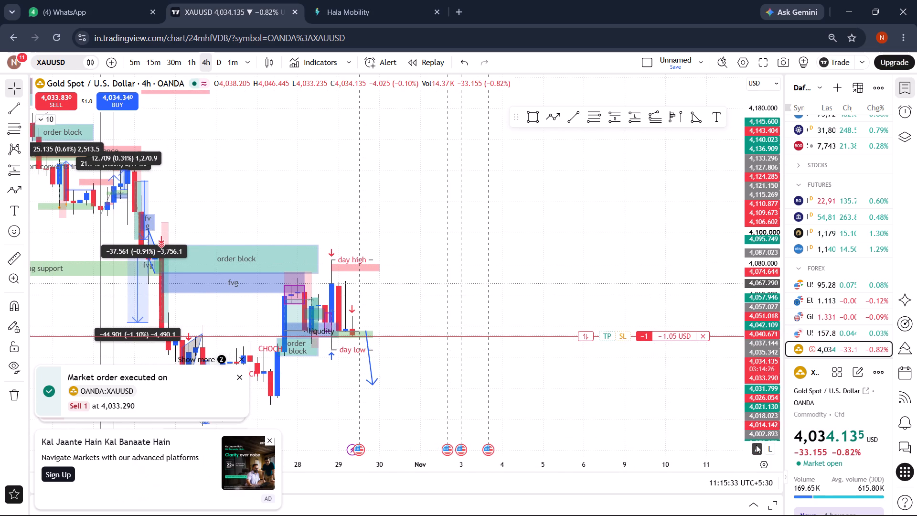
pyautogui.moveTo(602, 387); pyautogui.dragTo(618, 354)
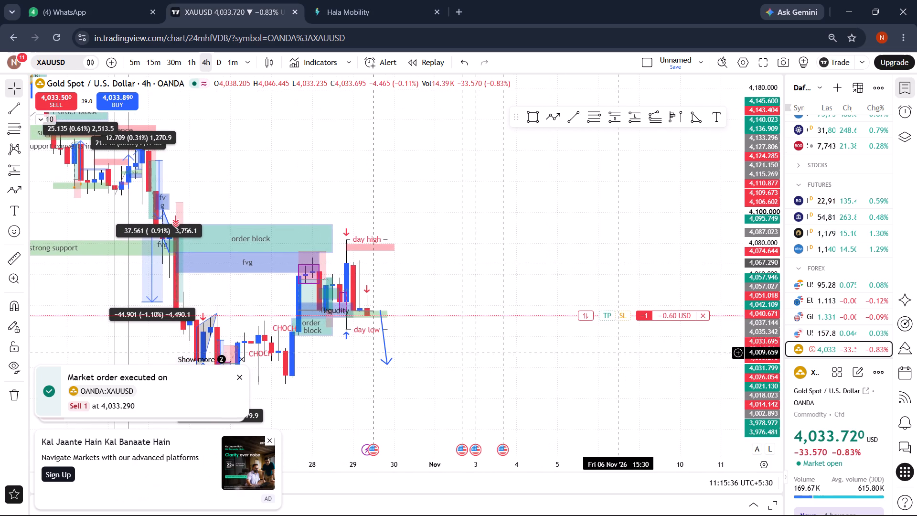
pyautogui.moveTo(609, 317); pyautogui.dragTo(603, 346)
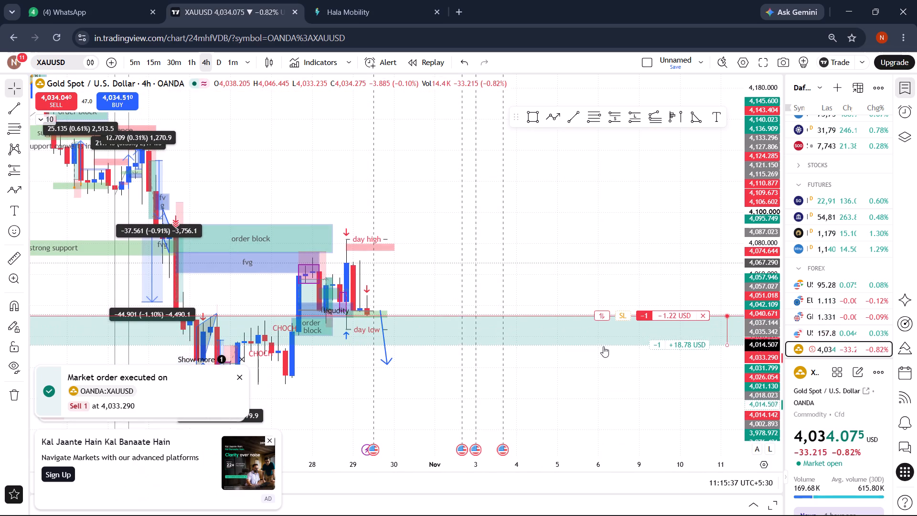
pyautogui.moveTo(603, 346); pyautogui.dragTo(604, 366)
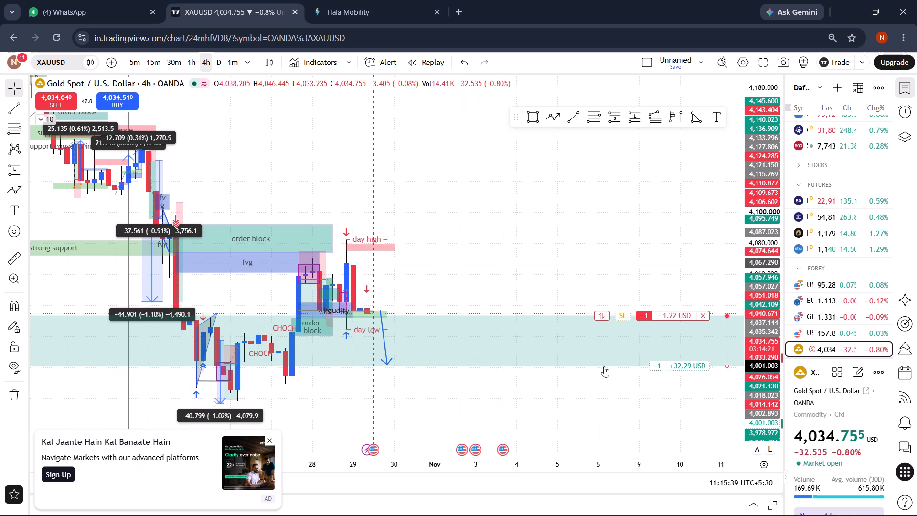
pyautogui.moveTo(604, 366); pyautogui.dragTo(607, 377)
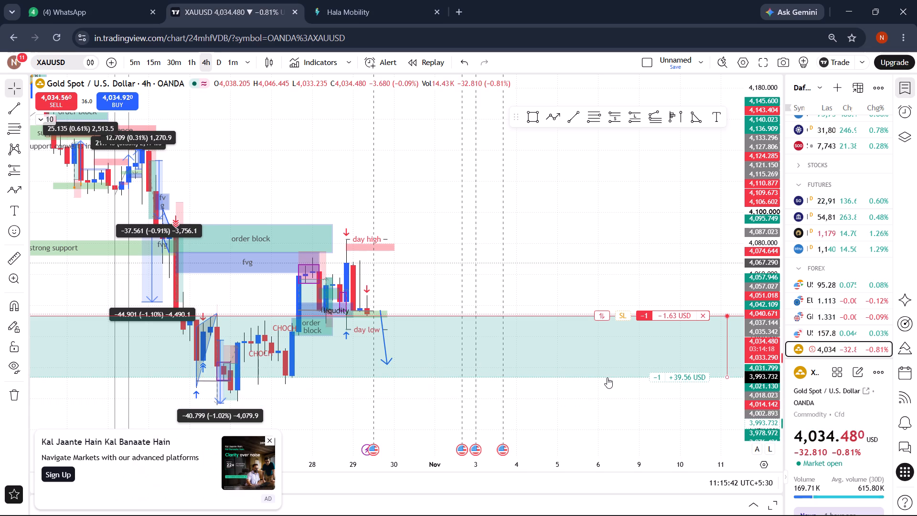
pyautogui.moveTo(607, 377); pyautogui.dragTo(607, 376)
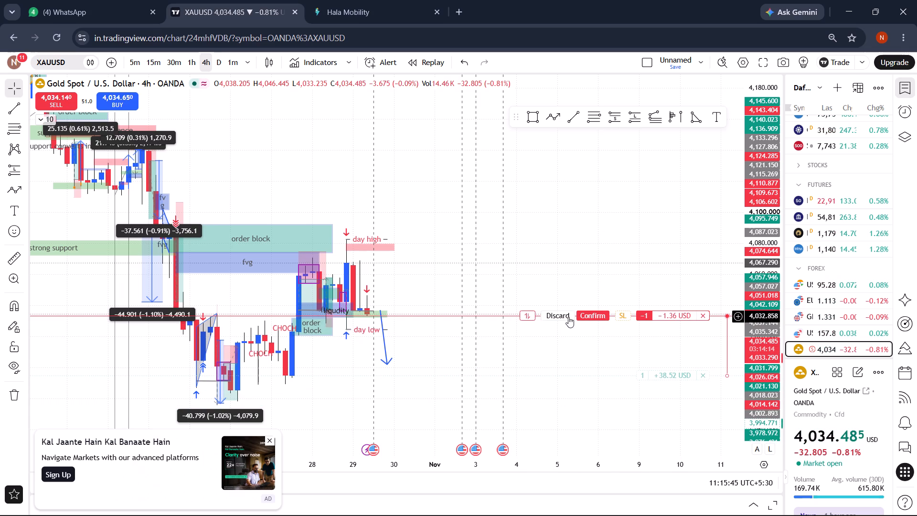
pyautogui.click(590, 319)
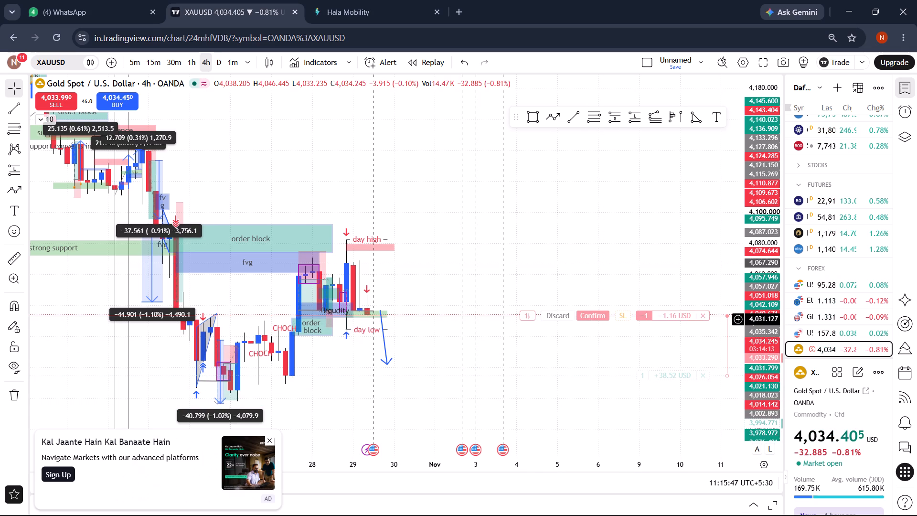
# Switch the chart to the 30m timeframe and examine the latest candles around the sell position and its take profit.
pyautogui.moveTo(557, 262); pyautogui.dragTo(572, 227)
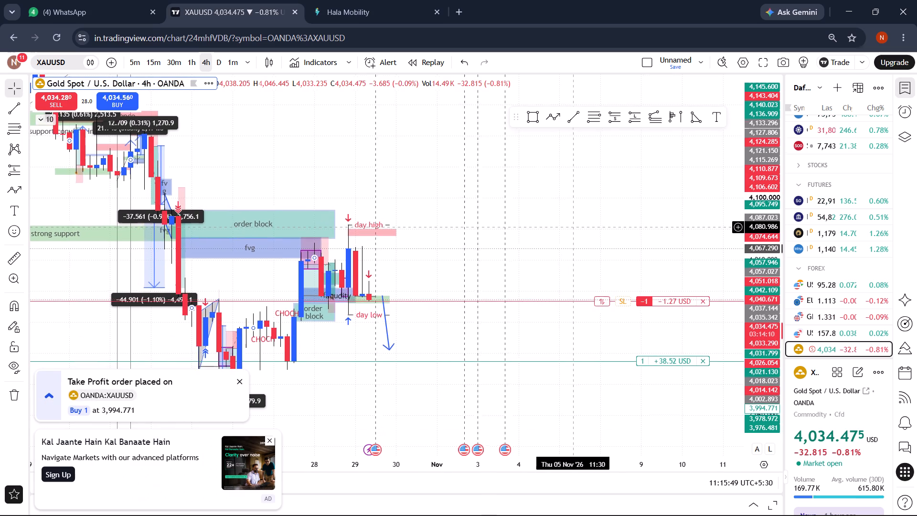
pyautogui.moveTo(572, 227); pyautogui.dragTo(576, 222)
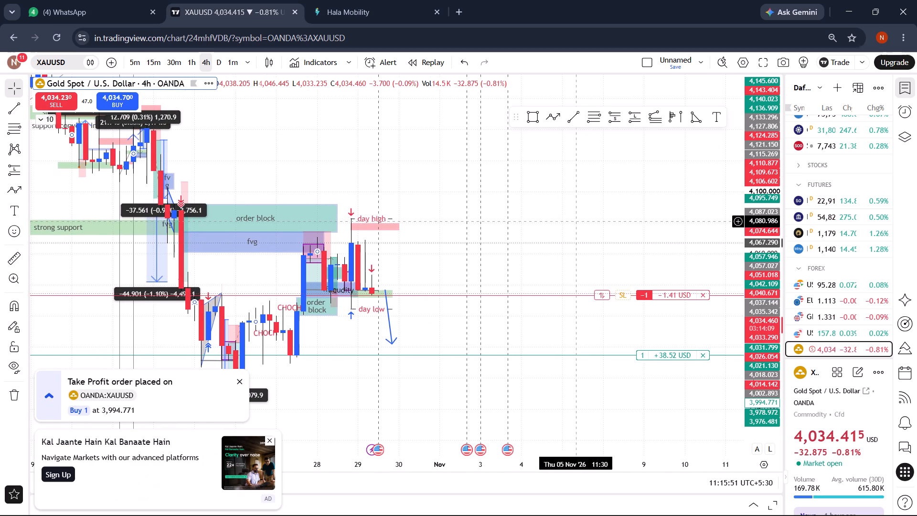
pyautogui.click(176, 64)
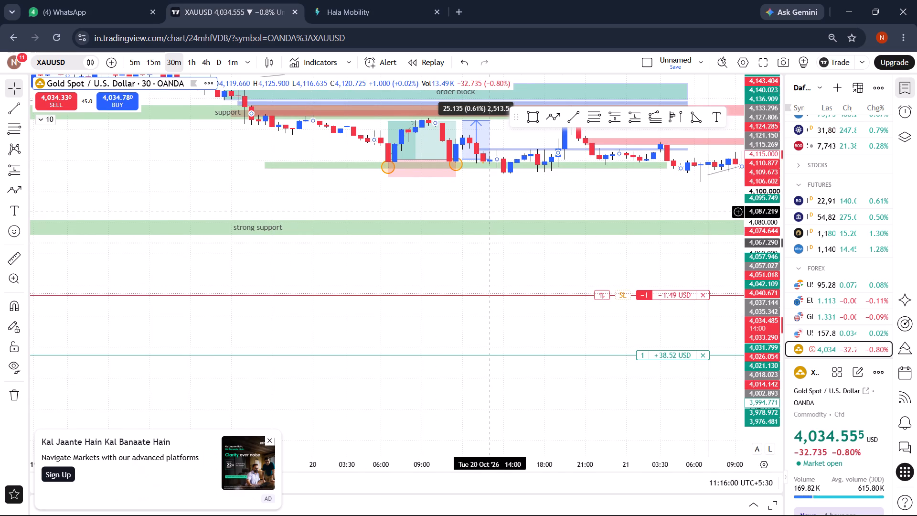
pyautogui.moveTo(491, 211); pyautogui.dragTo(138, 260)
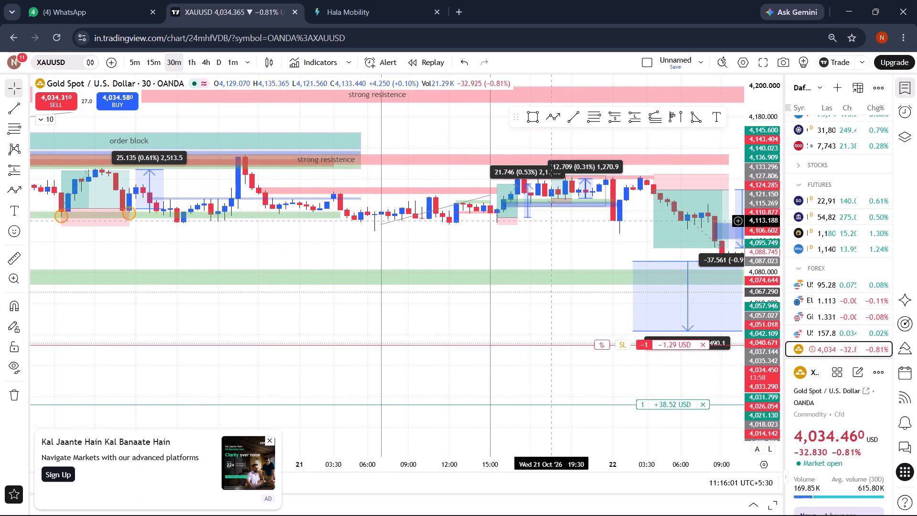
pyautogui.moveTo(567, 247); pyautogui.dragTo(196, 255)
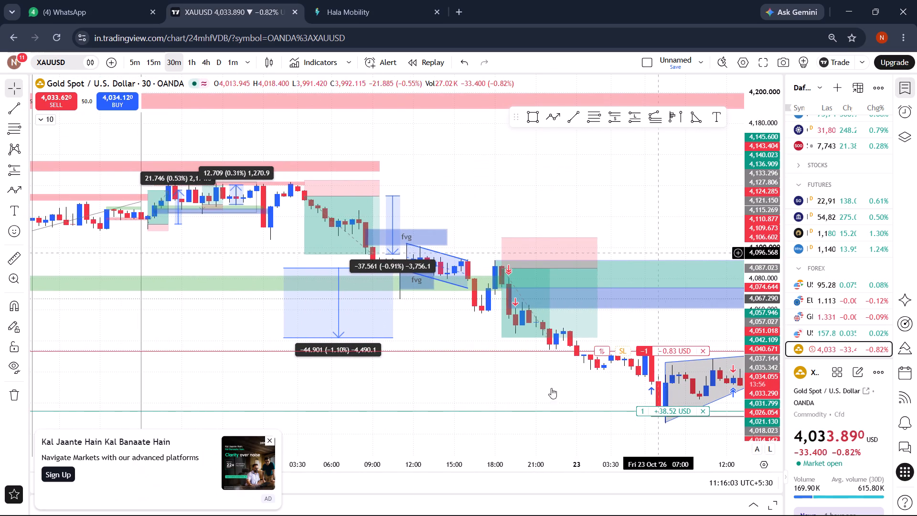
pyautogui.click(437, 436)
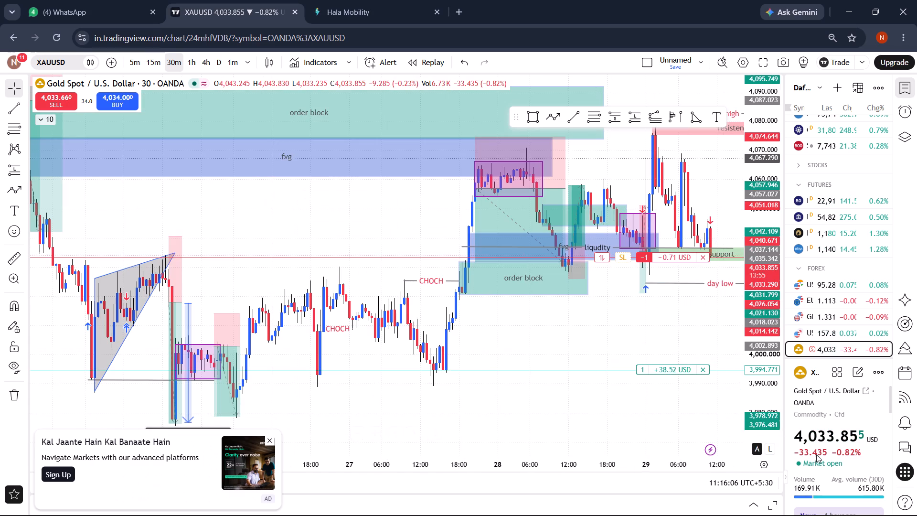
pyautogui.click(755, 446)
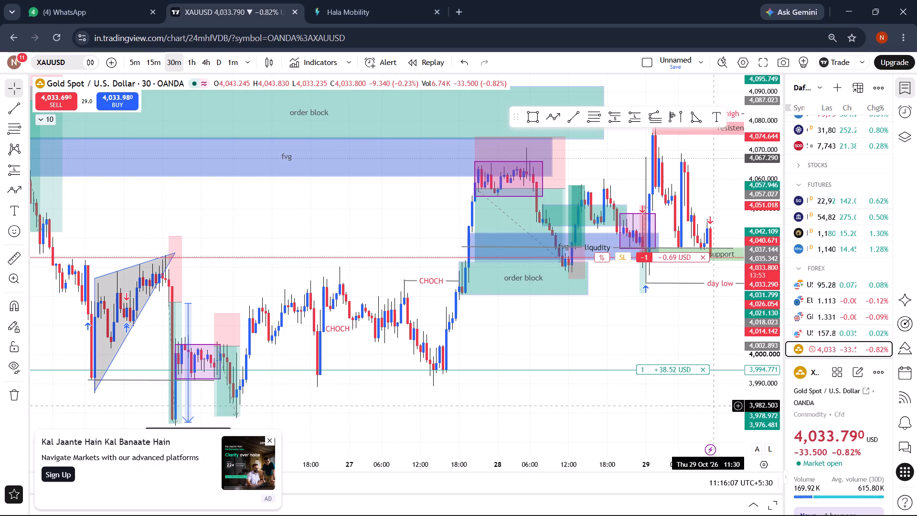
pyautogui.moveTo(655, 324); pyautogui.dragTo(317, 323)
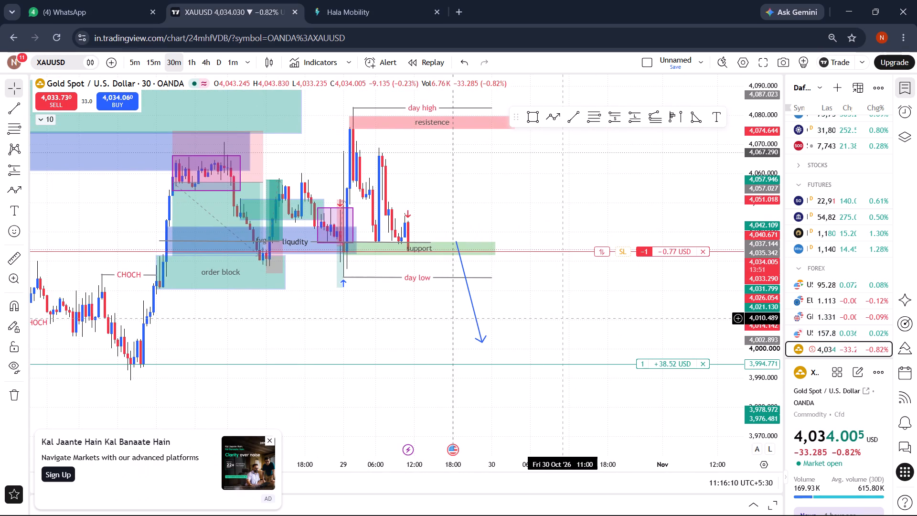
pyautogui.moveTo(562, 318); pyautogui.dragTo(549, 329)
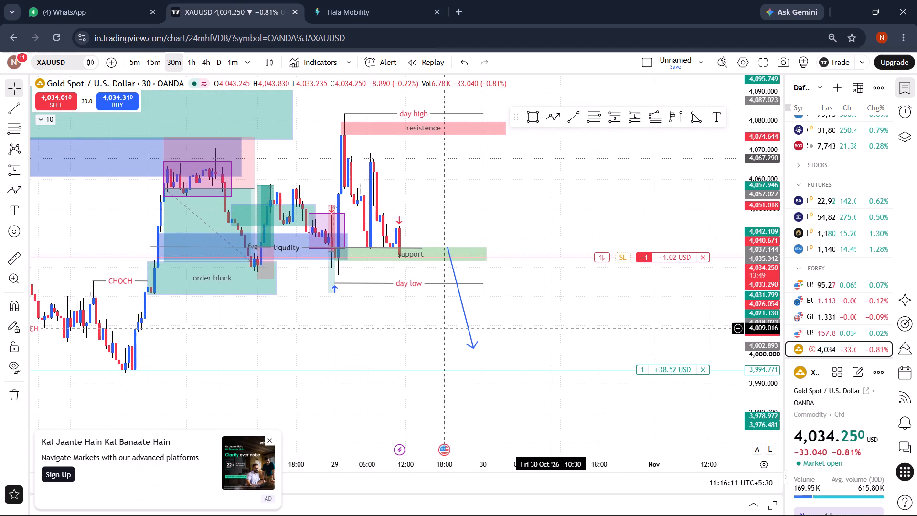
pyautogui.moveTo(490, 185); pyautogui.dragTo(500, 203)
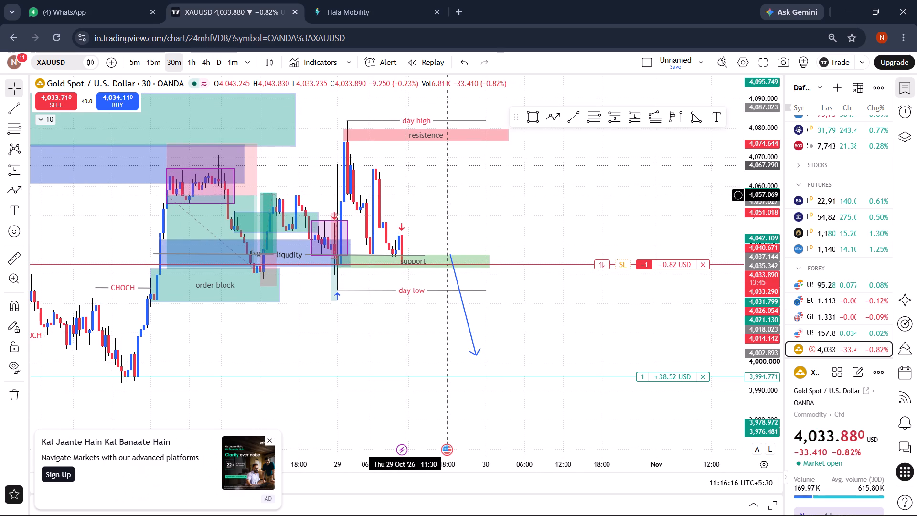
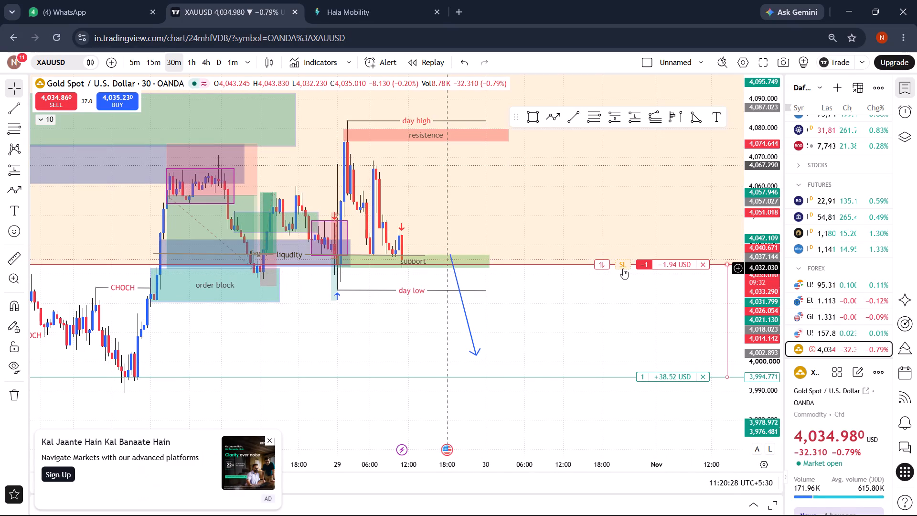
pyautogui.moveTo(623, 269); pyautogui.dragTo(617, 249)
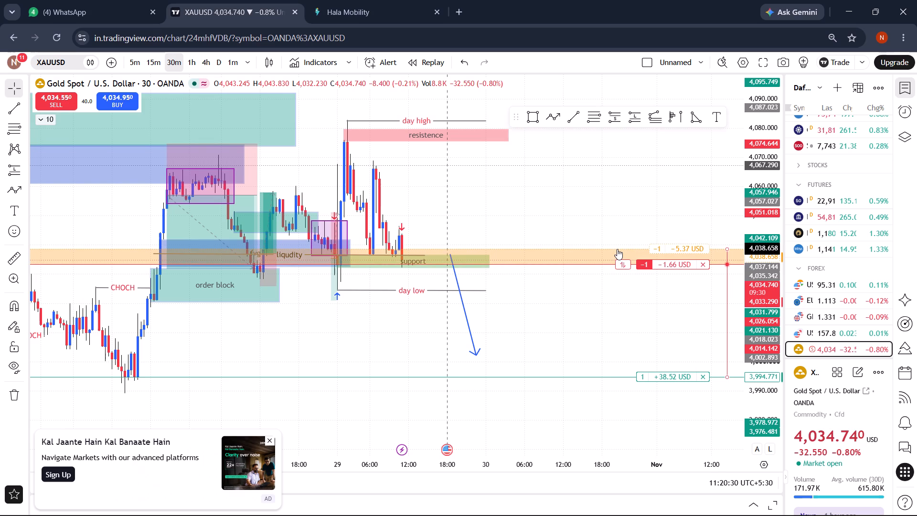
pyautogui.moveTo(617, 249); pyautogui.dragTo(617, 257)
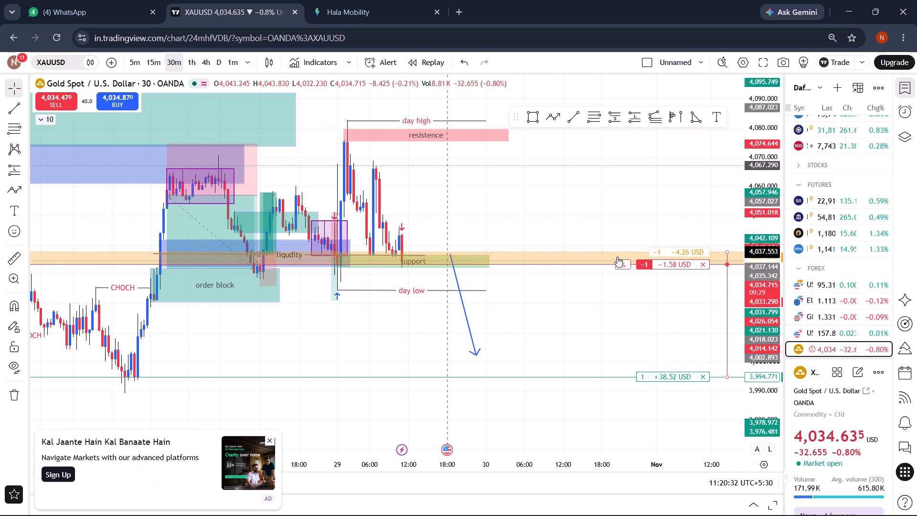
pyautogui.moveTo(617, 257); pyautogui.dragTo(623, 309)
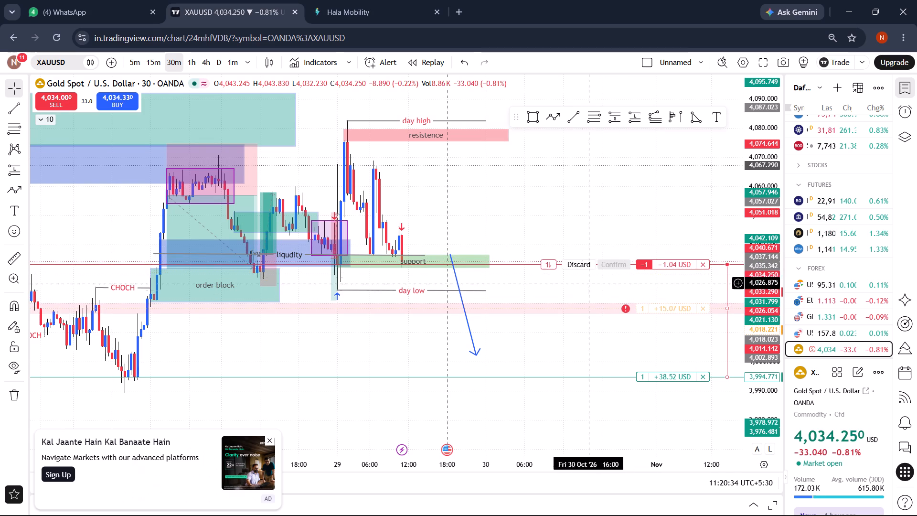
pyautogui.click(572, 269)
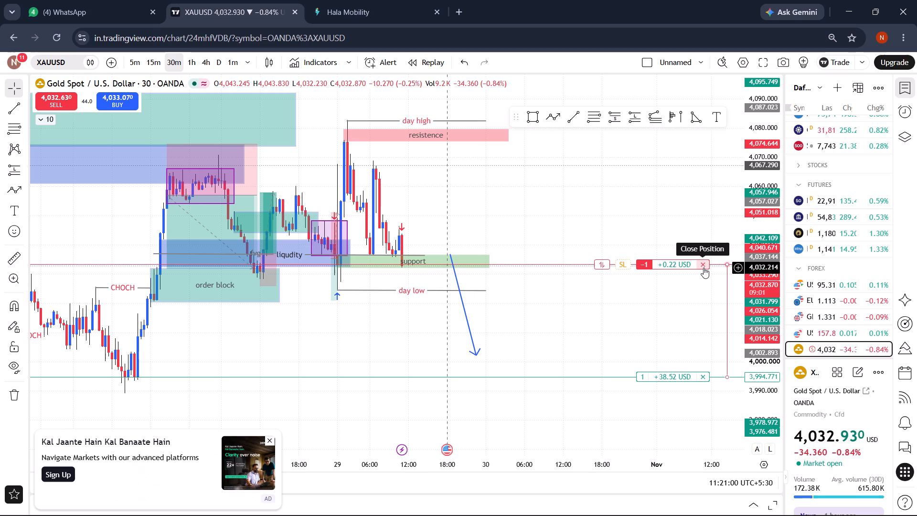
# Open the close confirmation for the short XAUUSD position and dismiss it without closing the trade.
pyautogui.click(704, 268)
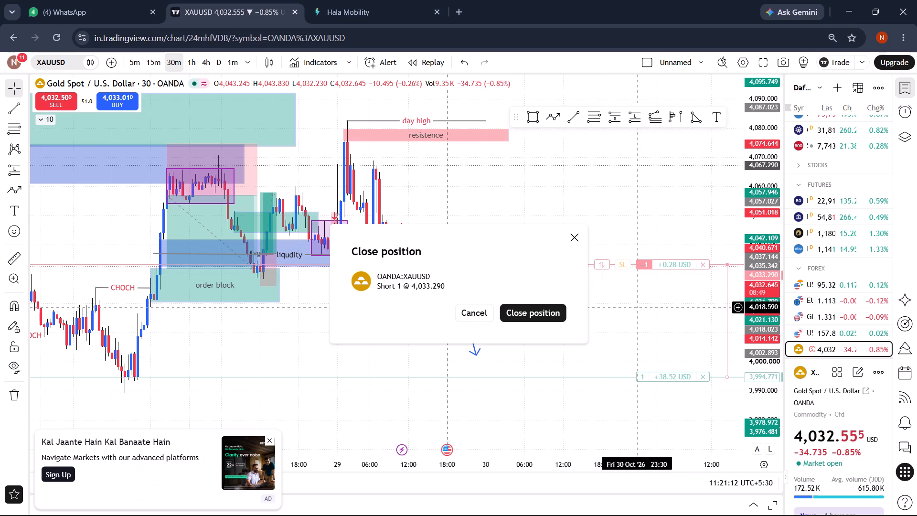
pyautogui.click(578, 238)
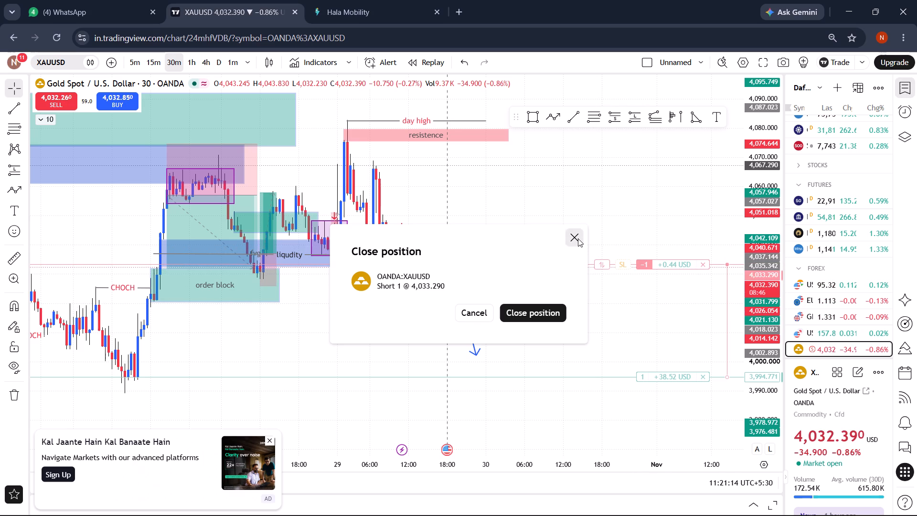
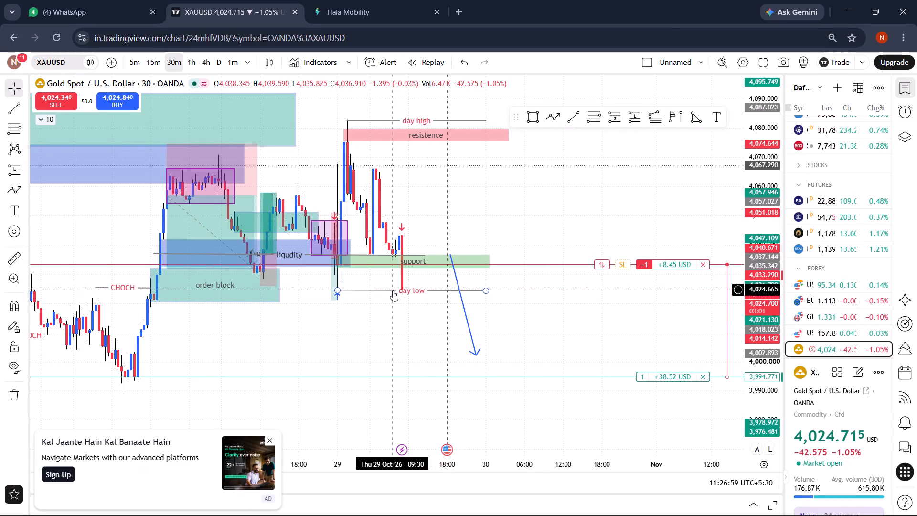
# Move the "day low" line down to the latest candle's low, at about 4,022.
pyautogui.moveTo(393, 290); pyautogui.dragTo(403, 300)
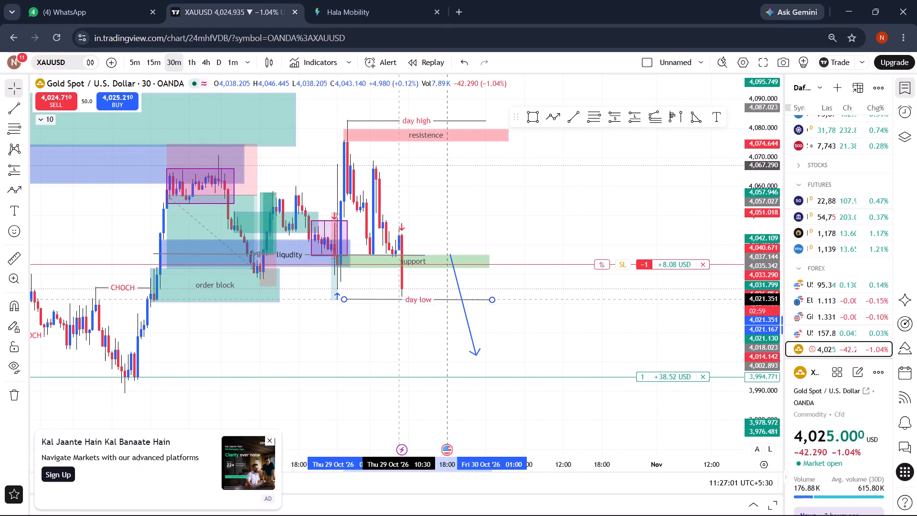
pyautogui.moveTo(403, 300); pyautogui.dragTo(408, 296)
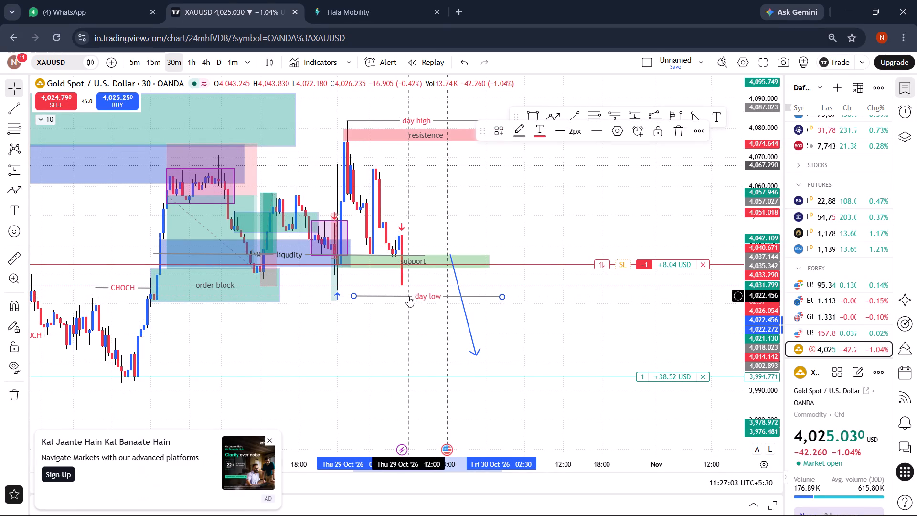